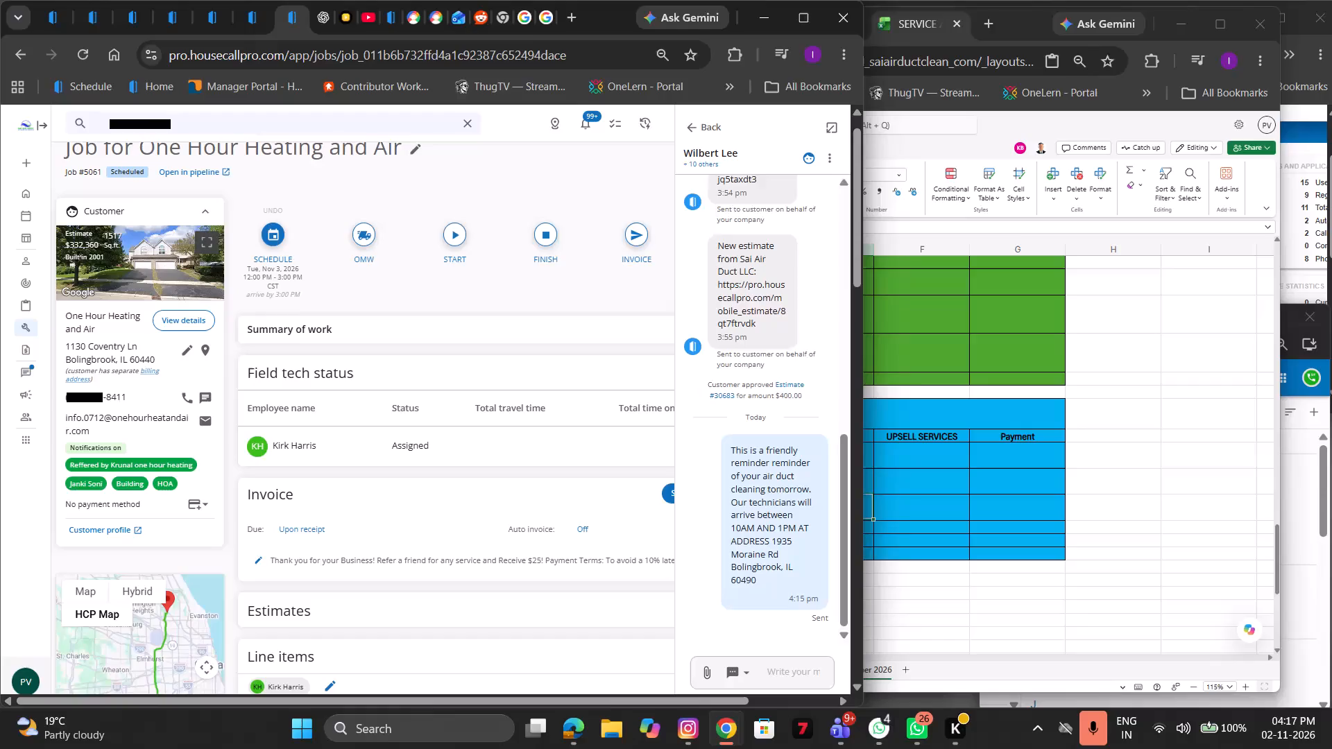
click(931, 560)
scroll(931, 560, down, 1)
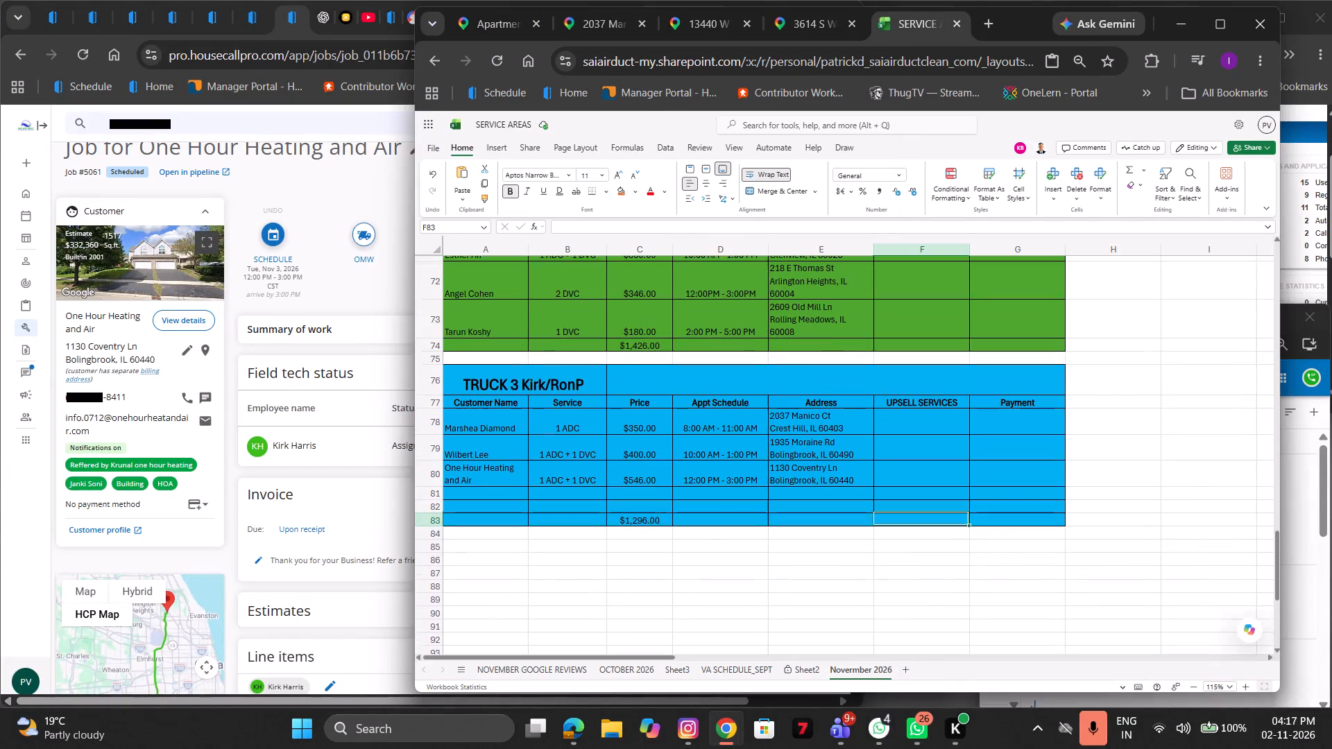
scroll(67, 560, right, 7)
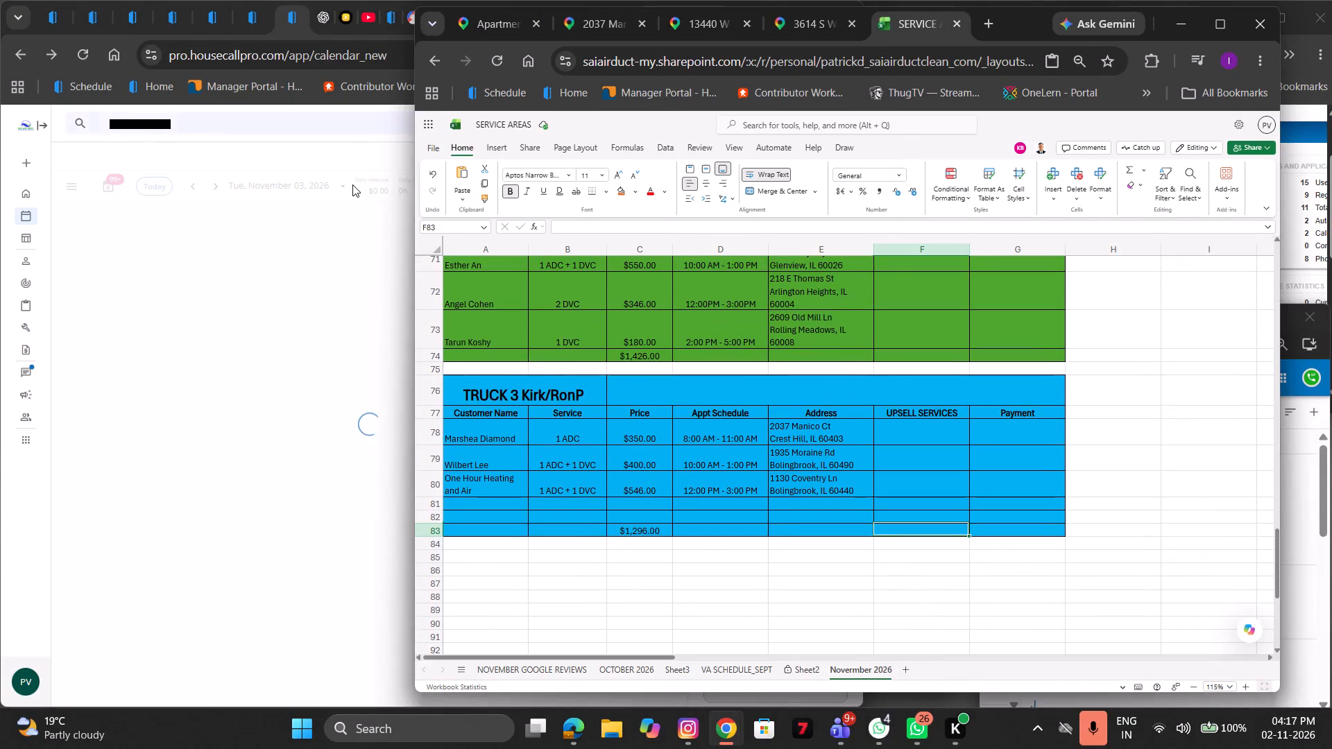
click(363, 160)
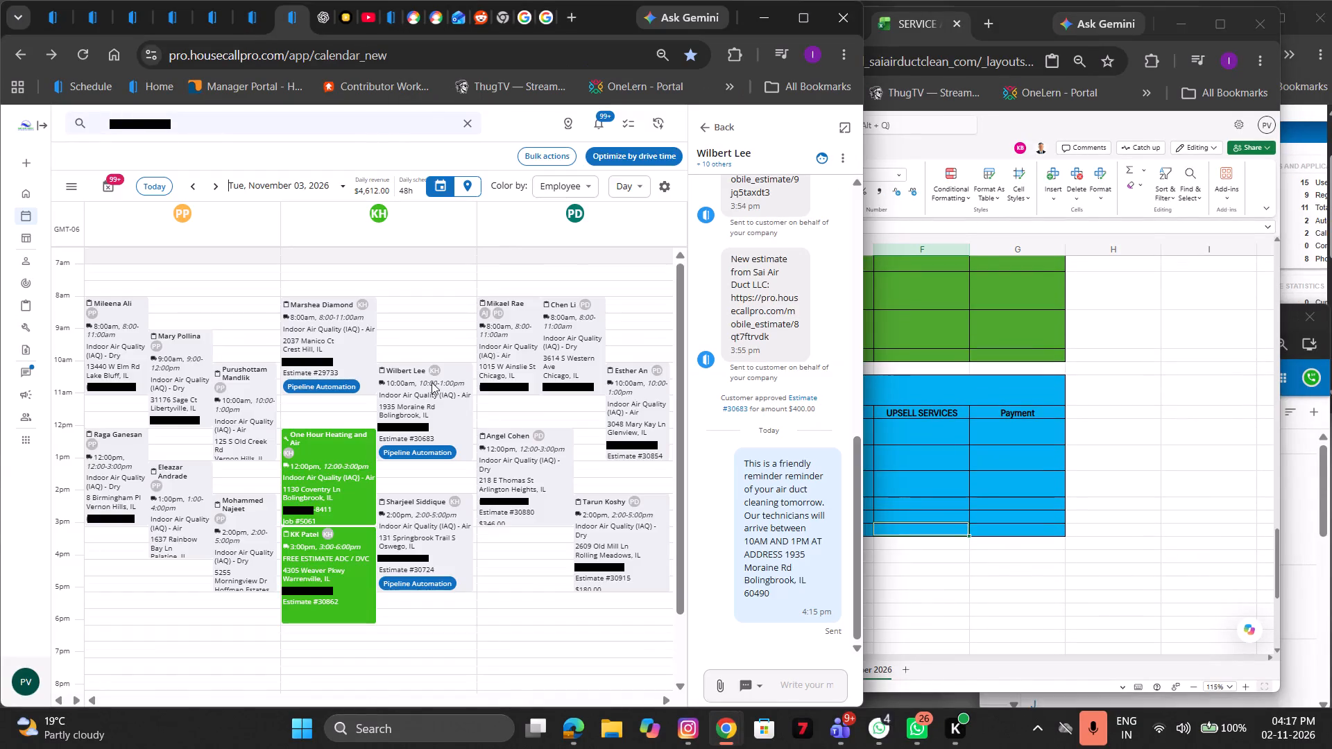
click(400, 573)
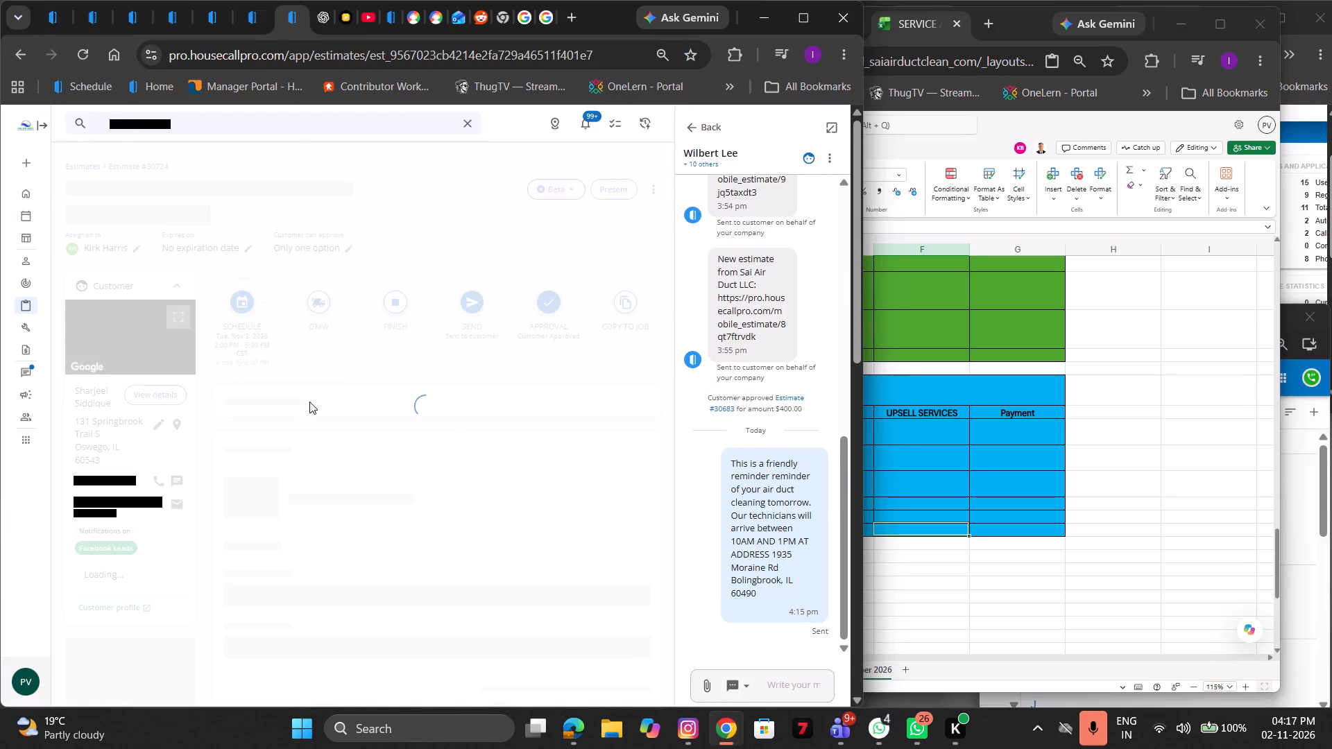
triple_click(112, 481)
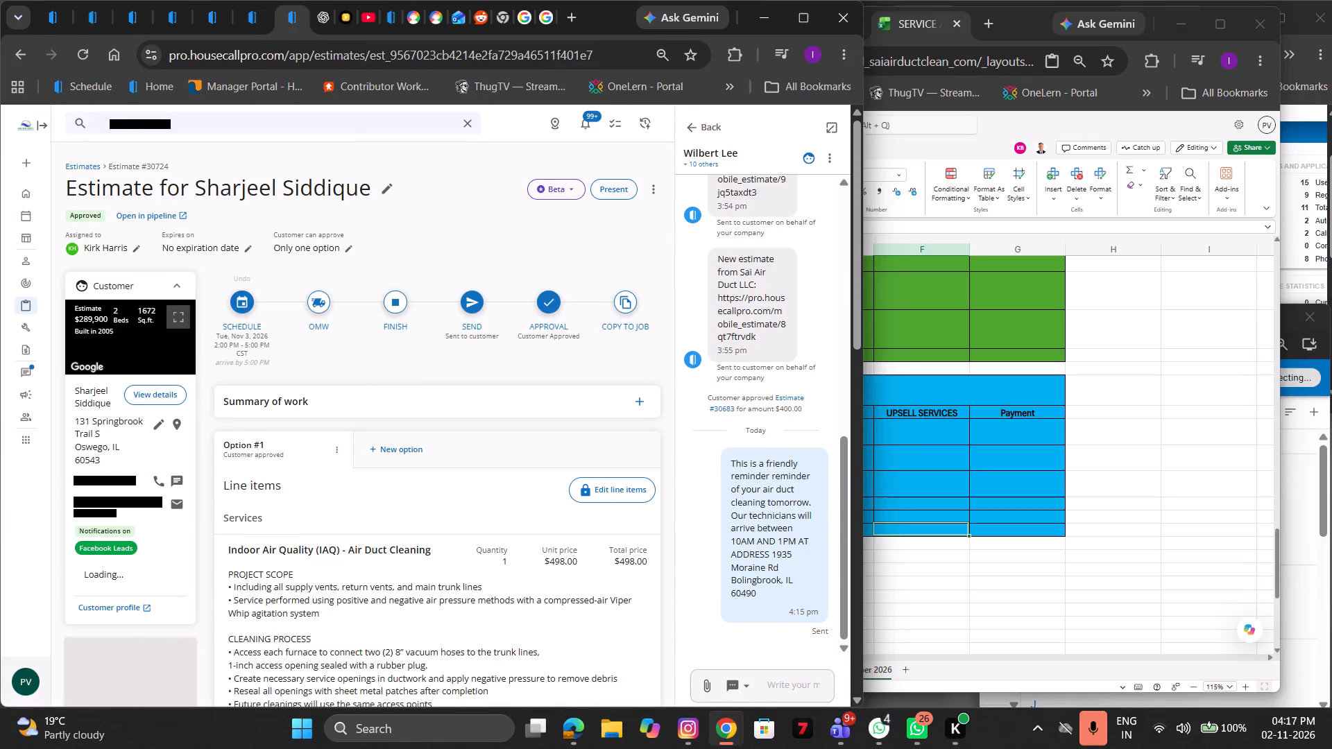
click(112, 481)
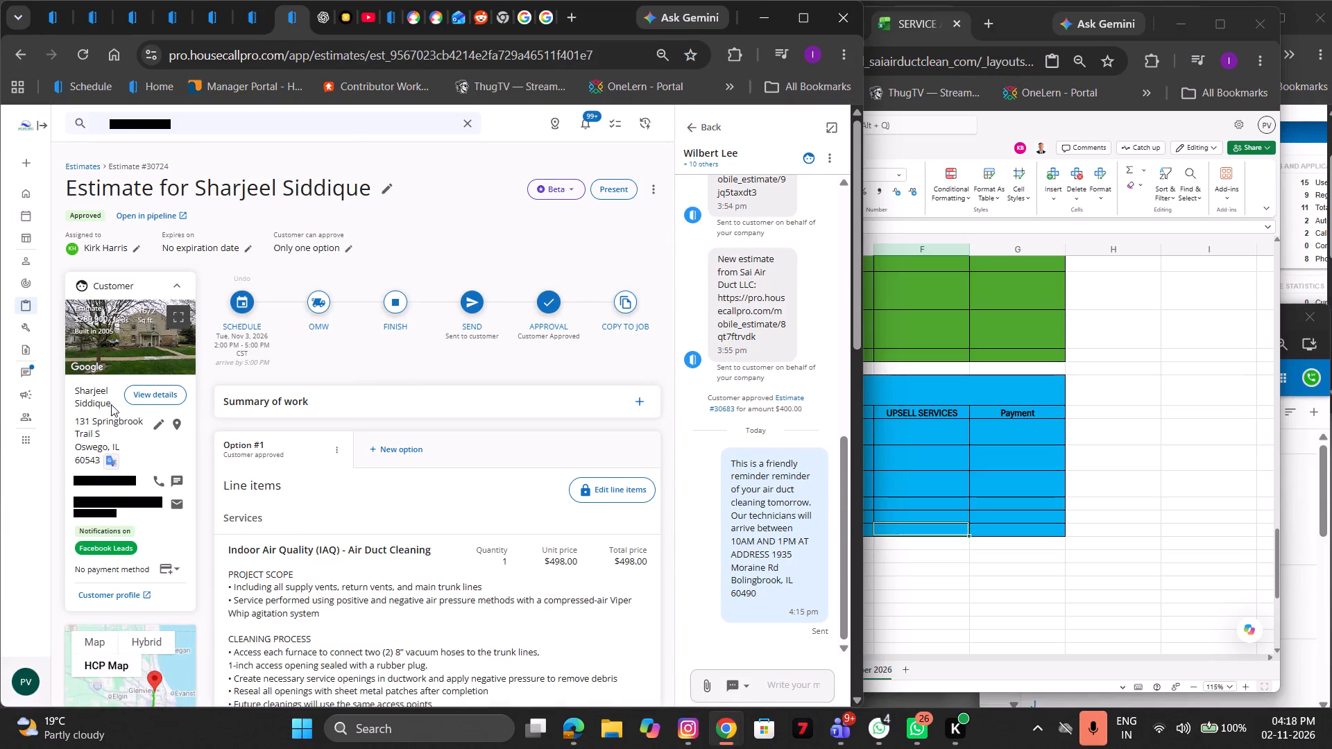
drag(113, 404, 69, 395)
key(ctrl+c)
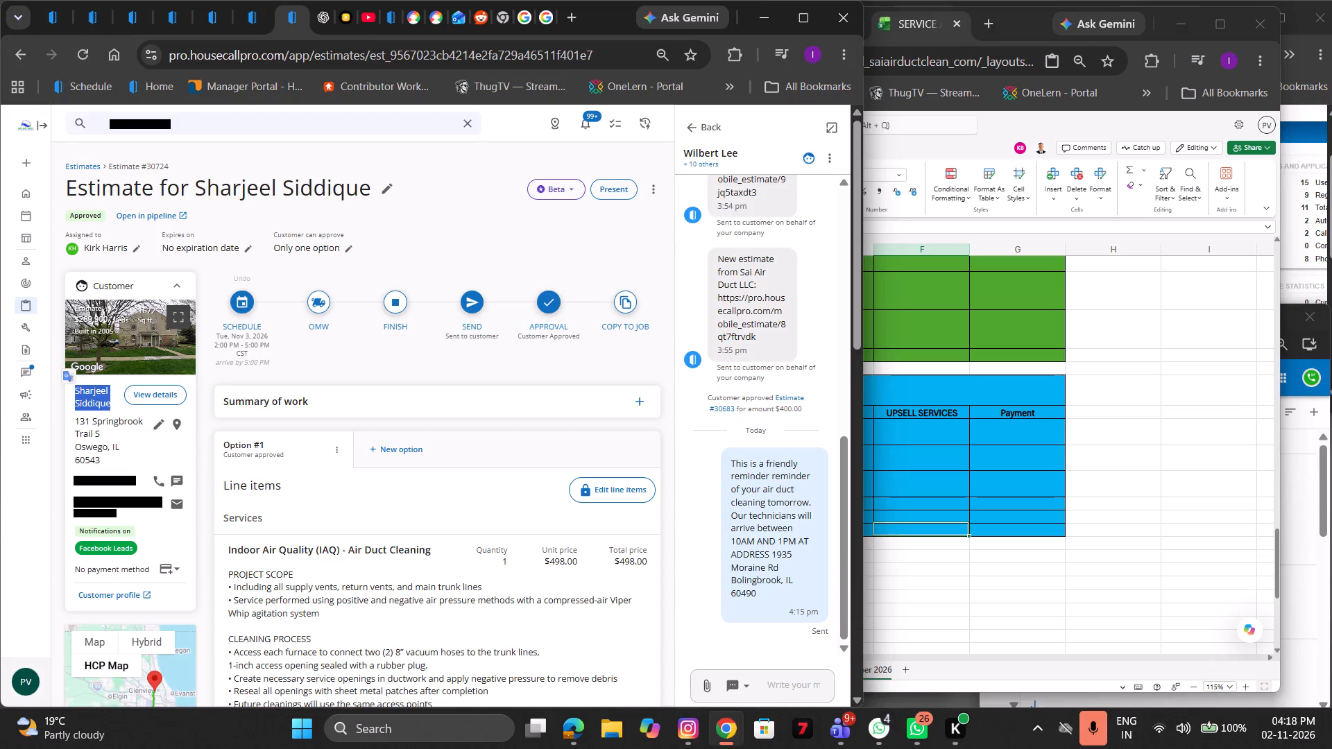
triple_click(95, 481)
key(ctrl+c)
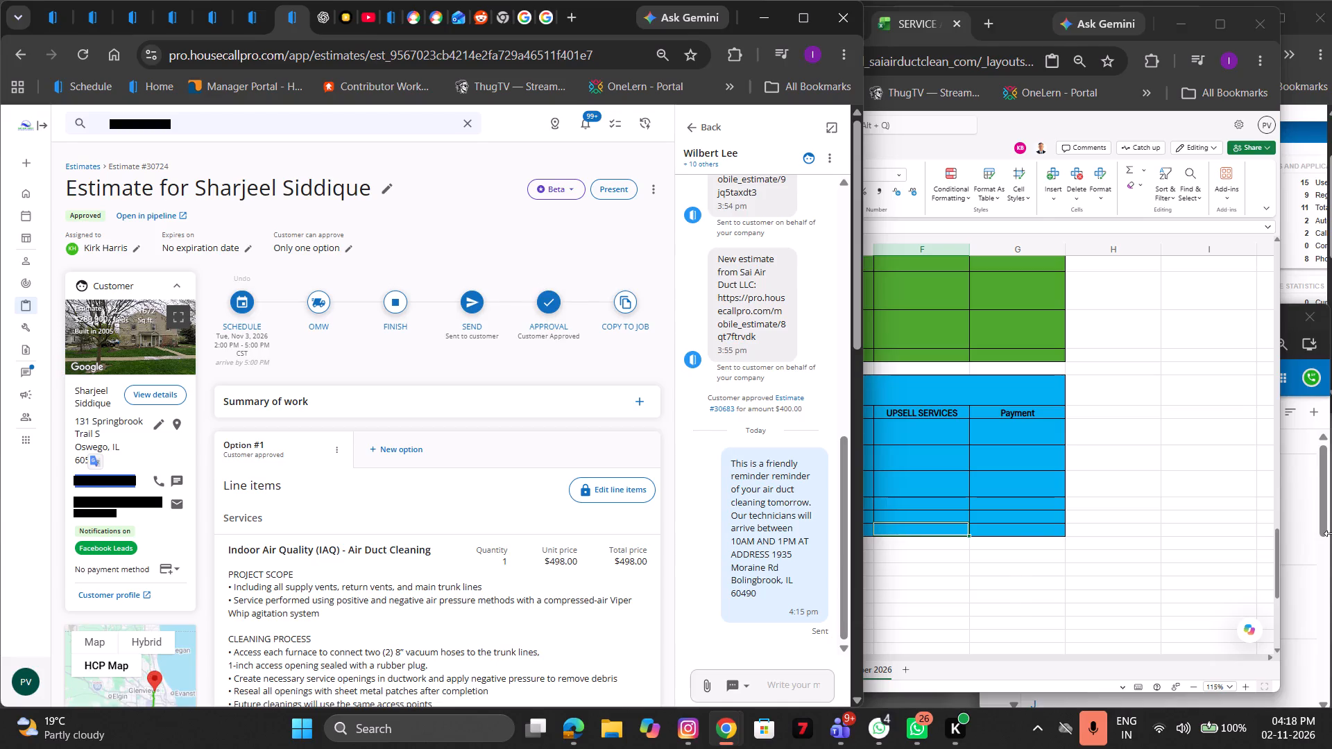
Switch to the NUSO webphone and enter the copied customer phone number in its dial pad.
click(1331, 531)
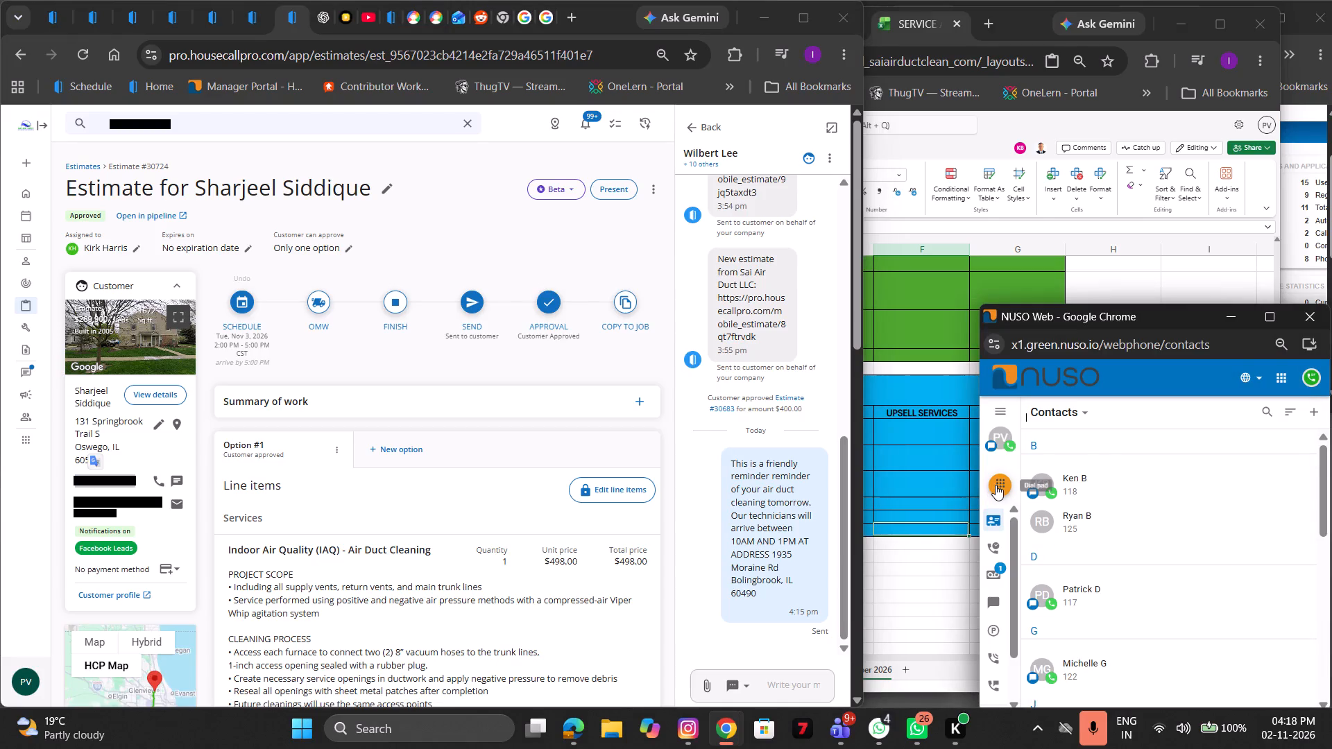
click(996, 485)
key(ctrl+v)
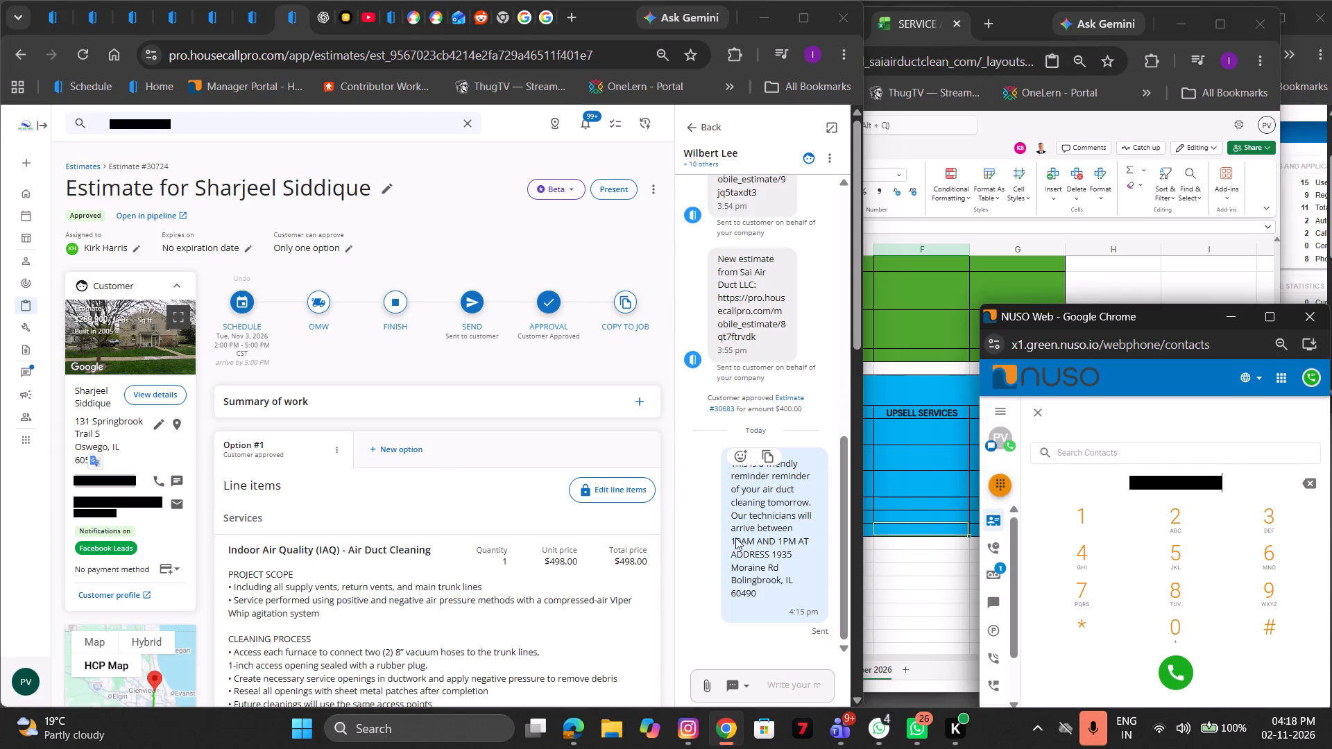
Return to the estimate page and start switching to another open Chrome window.
click(697, 559)
scroll(529, 554, up, 2)
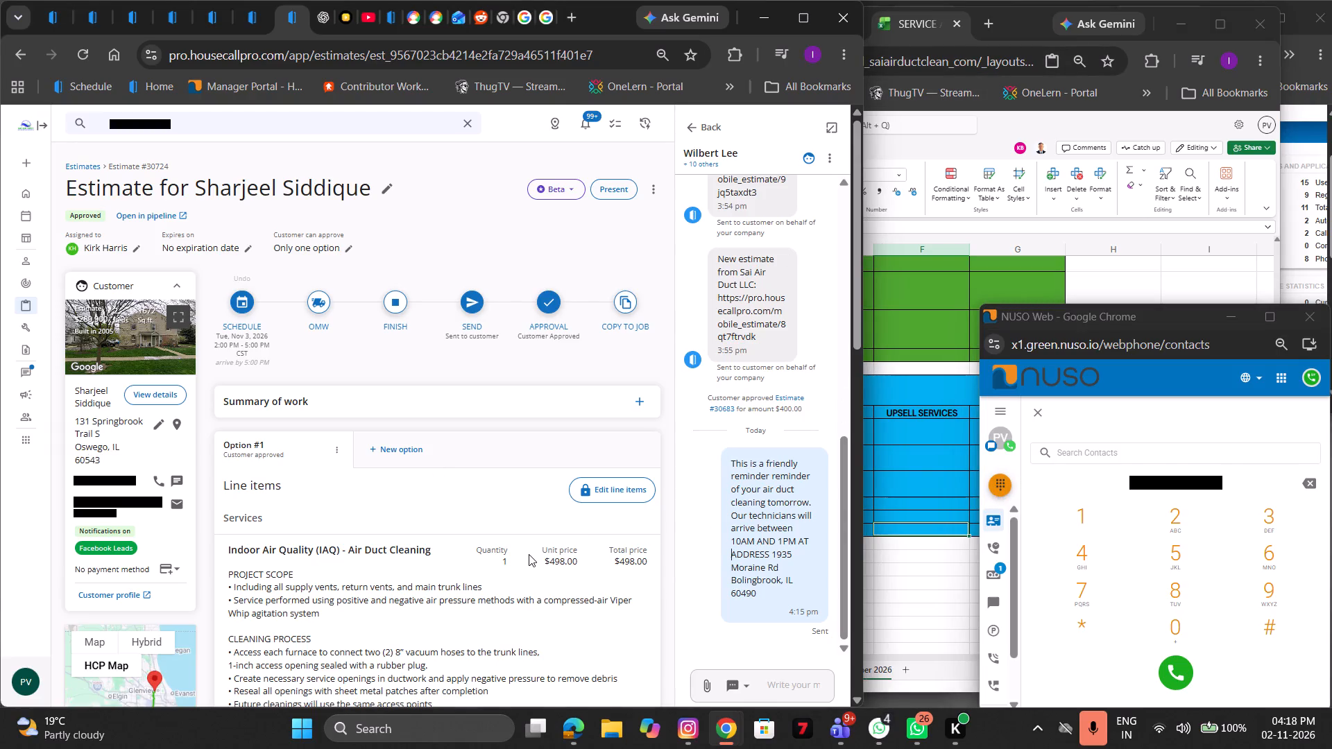
click(725, 736)
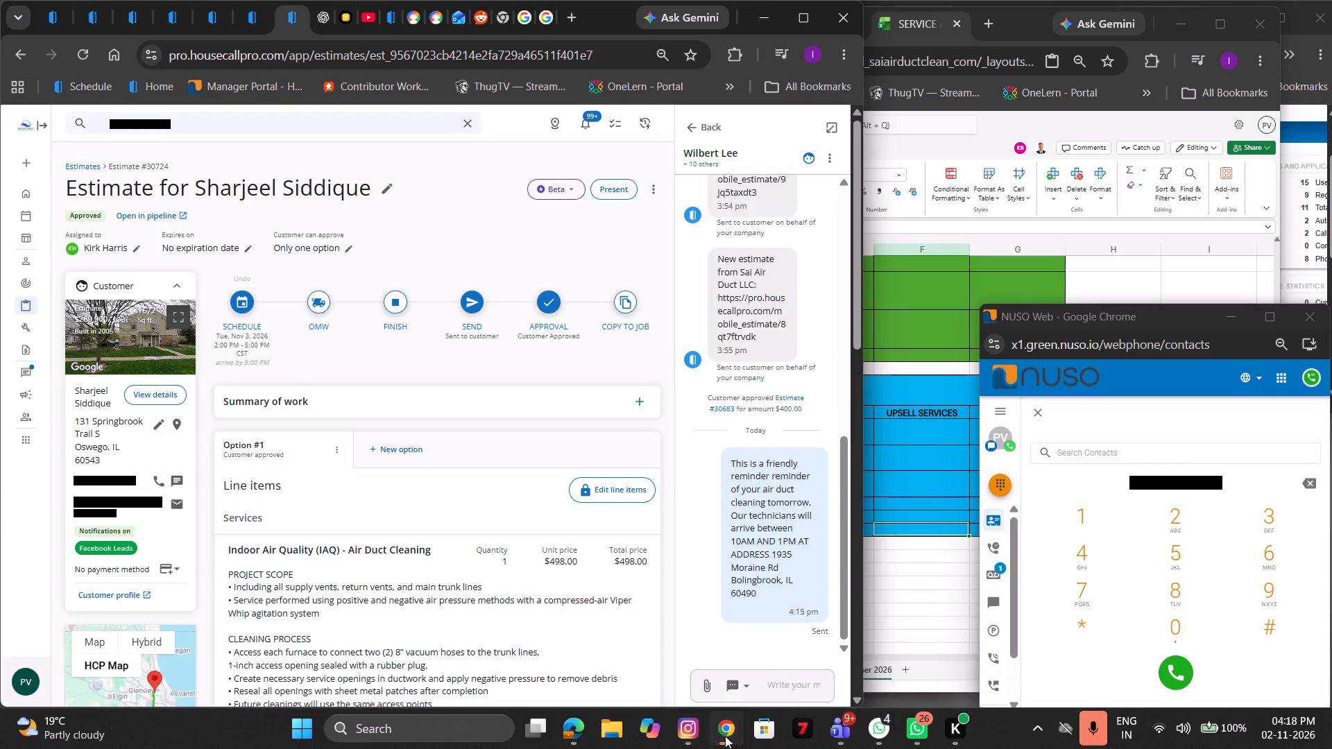
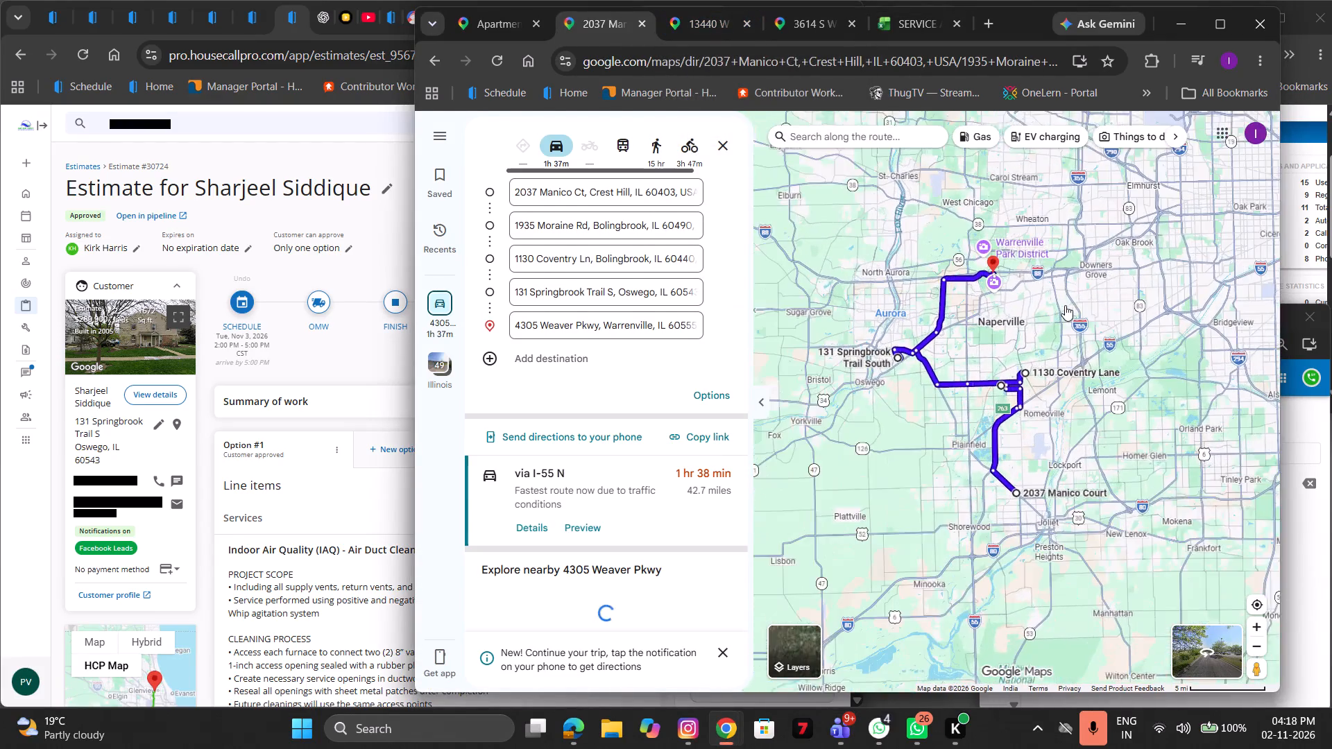
Look over the multi-stop route in Google Maps, and minimise its window to return to the estimate.
scroll(1065, 305, up, 2)
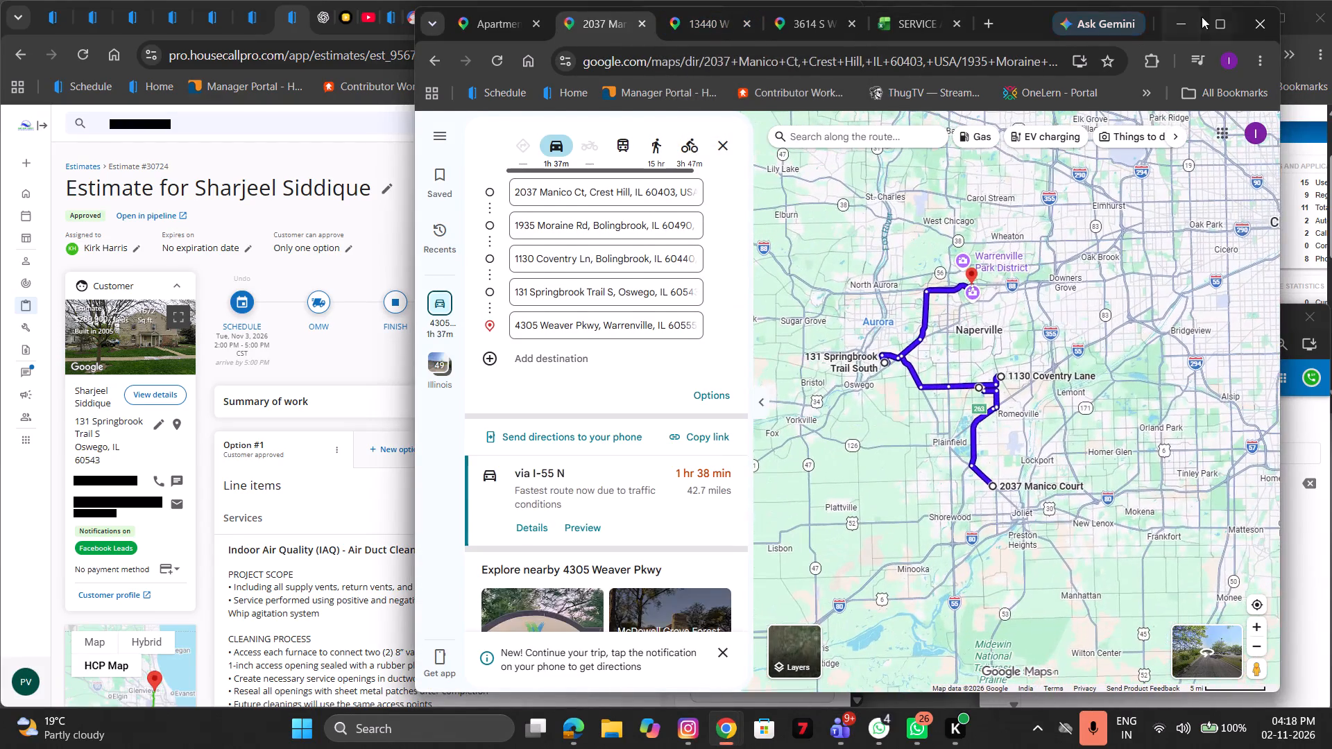
click(1167, 35)
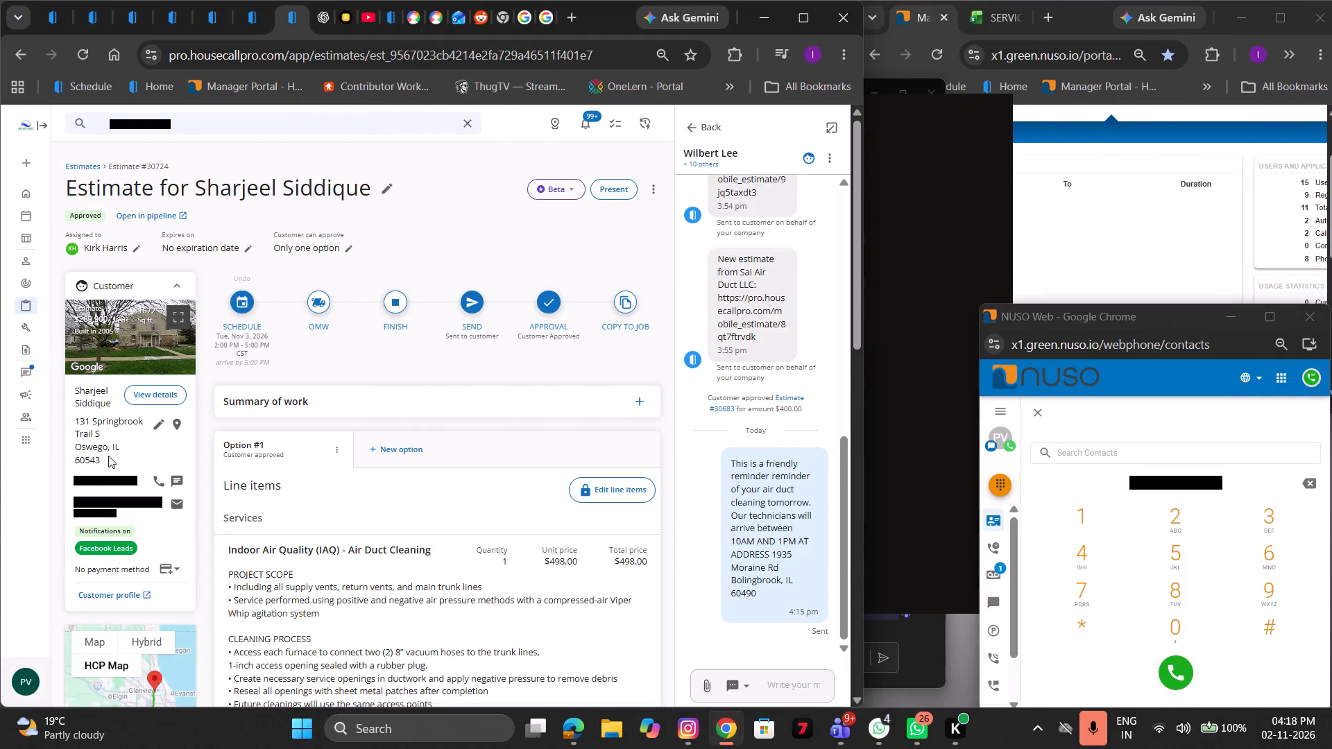
Copy the customer's service address from estimate #30724 and switch to the service schedule workbook in the other Chrome window.
drag(108, 456, 65, 424)
key(ctrl+c)
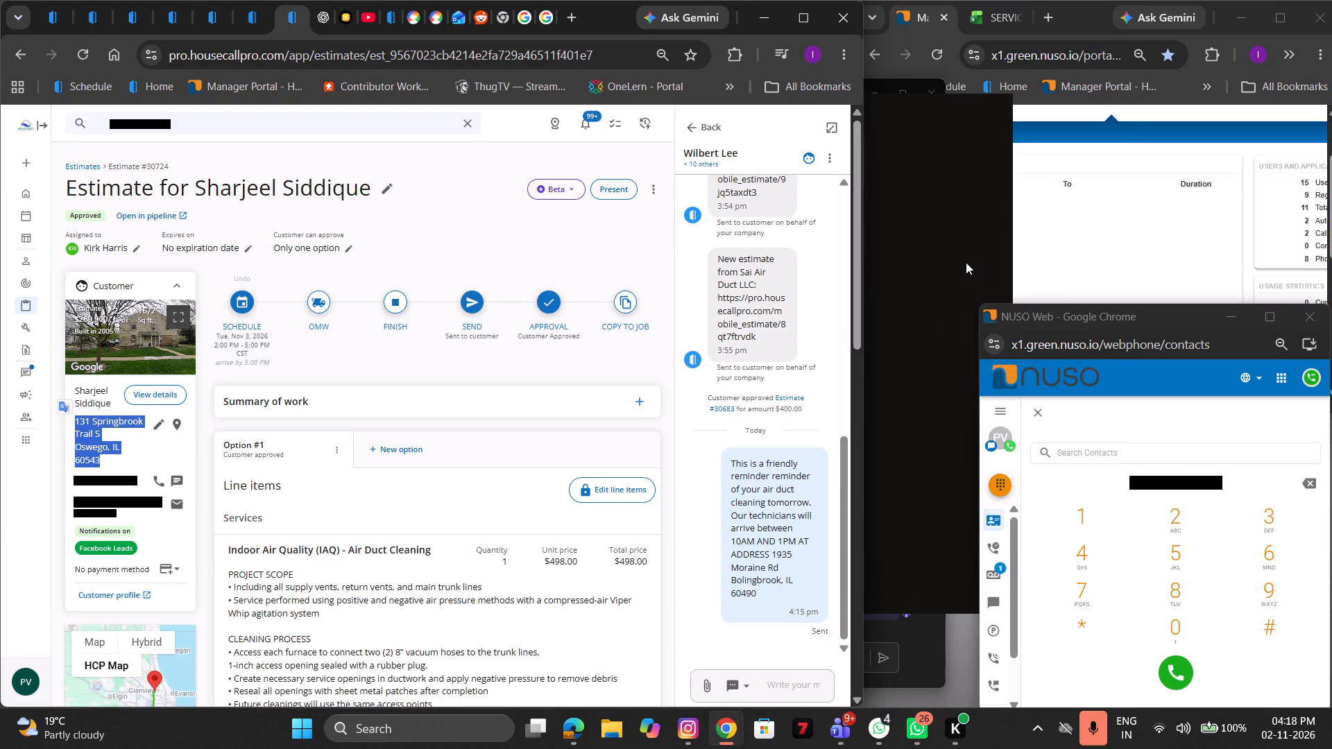
click(982, 33)
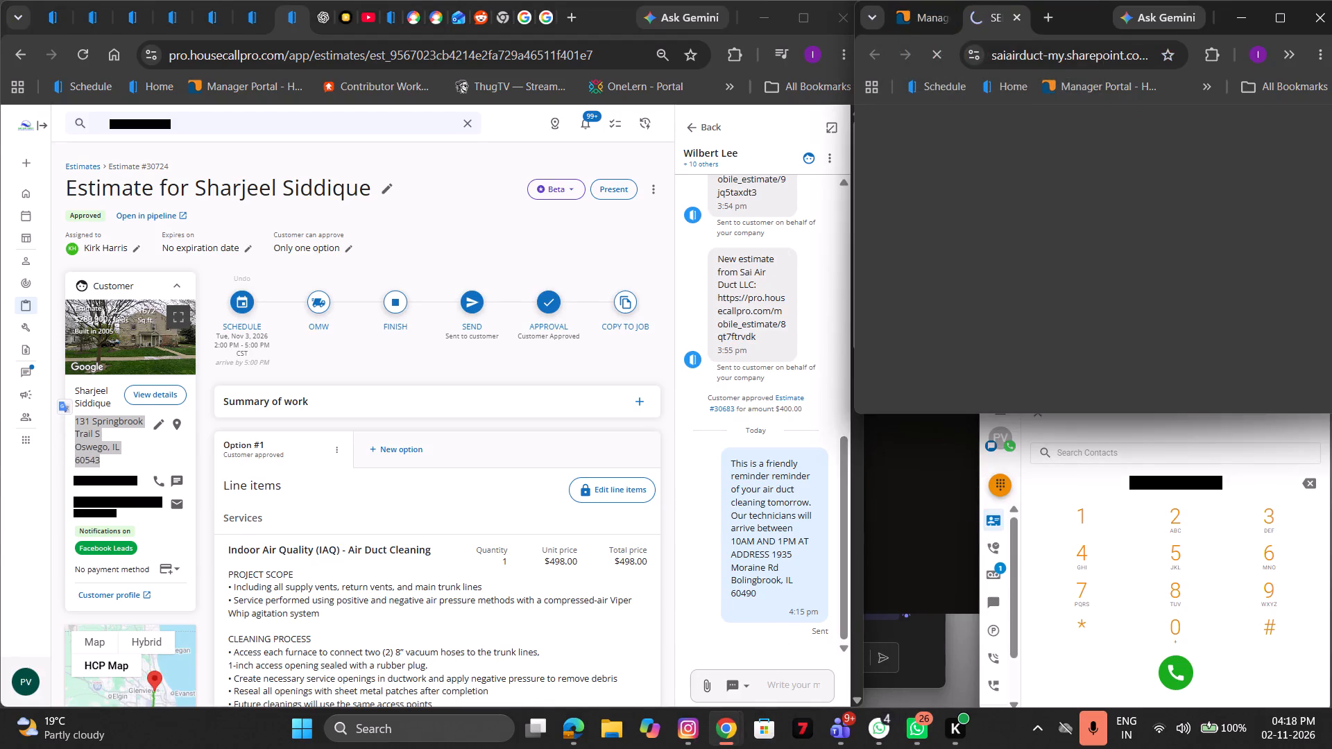
click(927, 12)
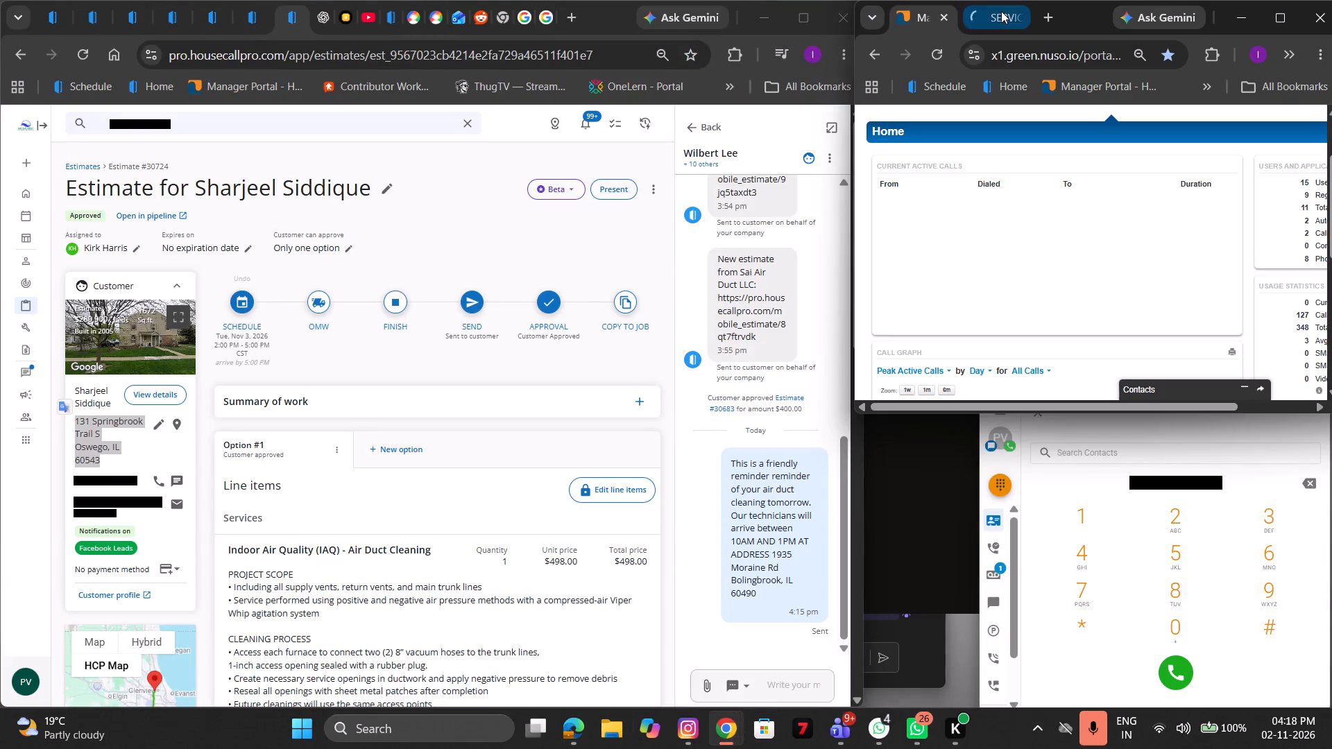
click(1001, 11)
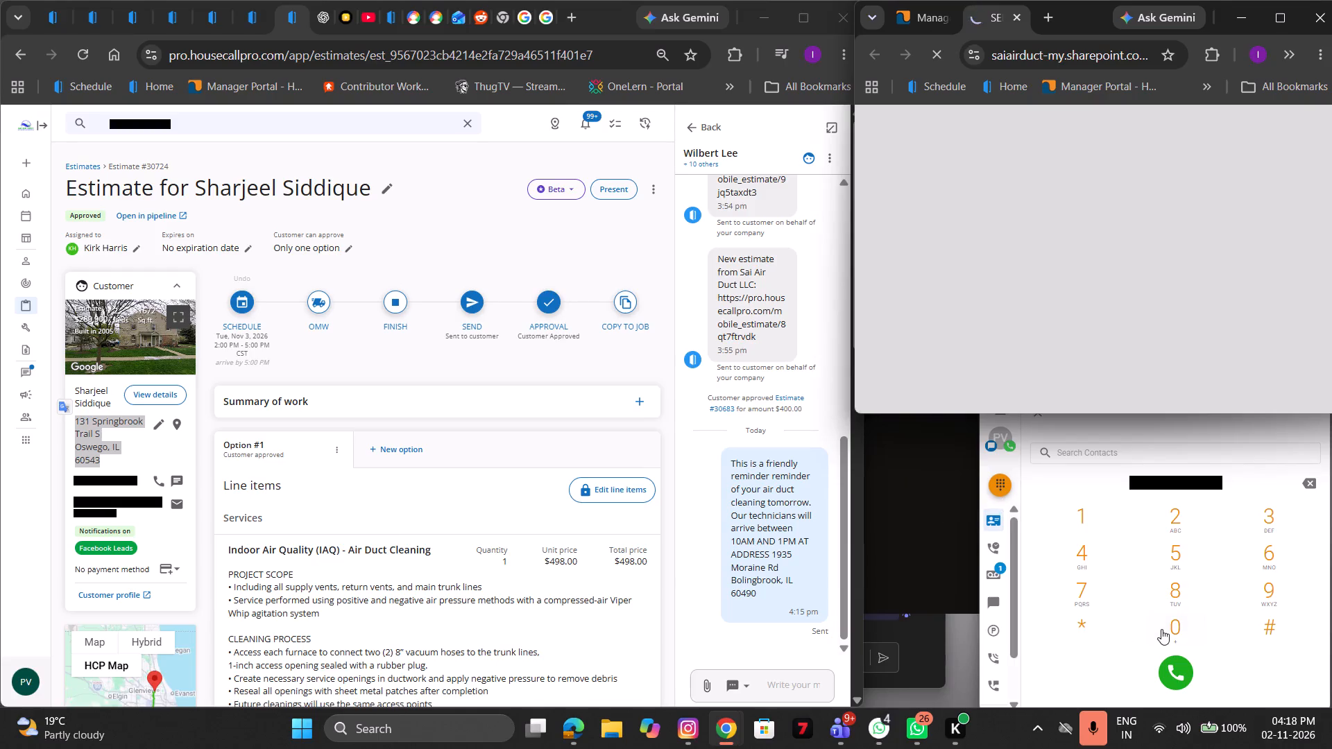
Call the customer's entered number from the NUSO webphone and mute the microphone.
click(1176, 660)
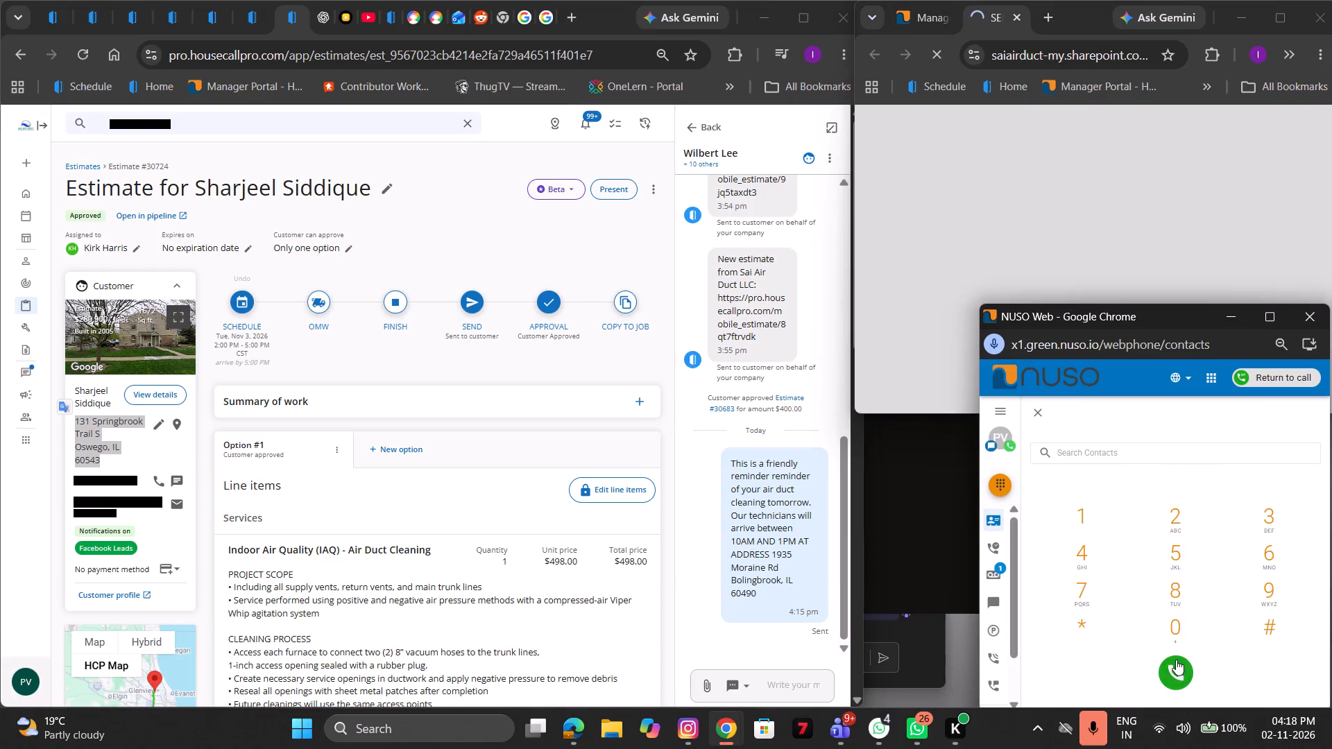
click(1046, 485)
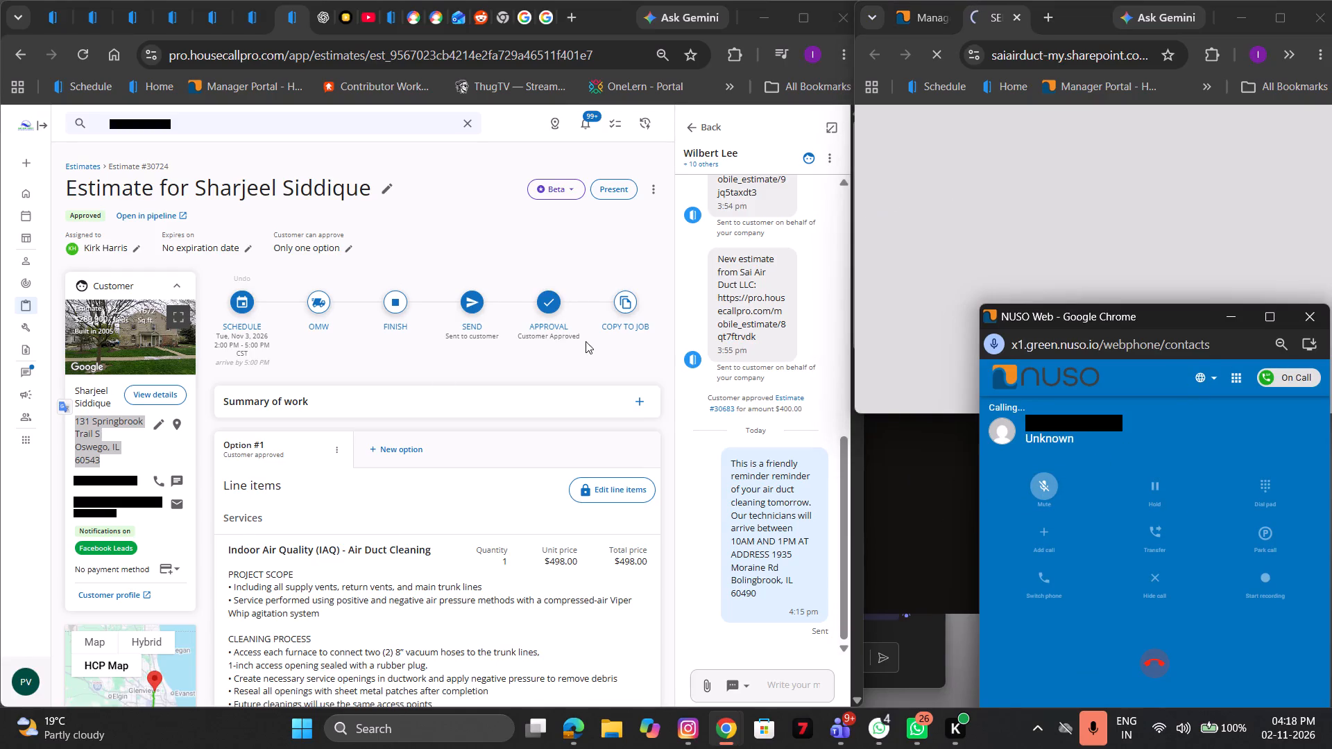
scroll(411, 386, down, 4)
scroll(411, 386, up, 7)
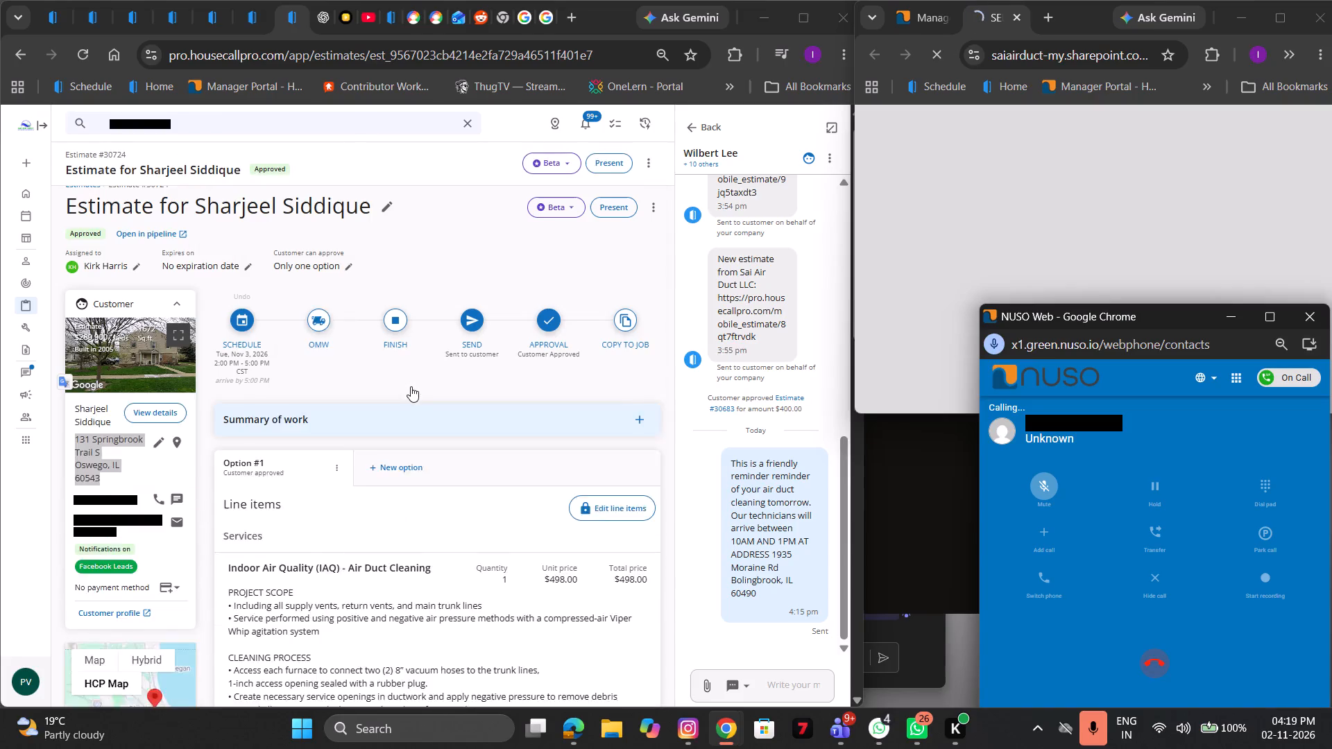
scroll(605, 639, down, 4)
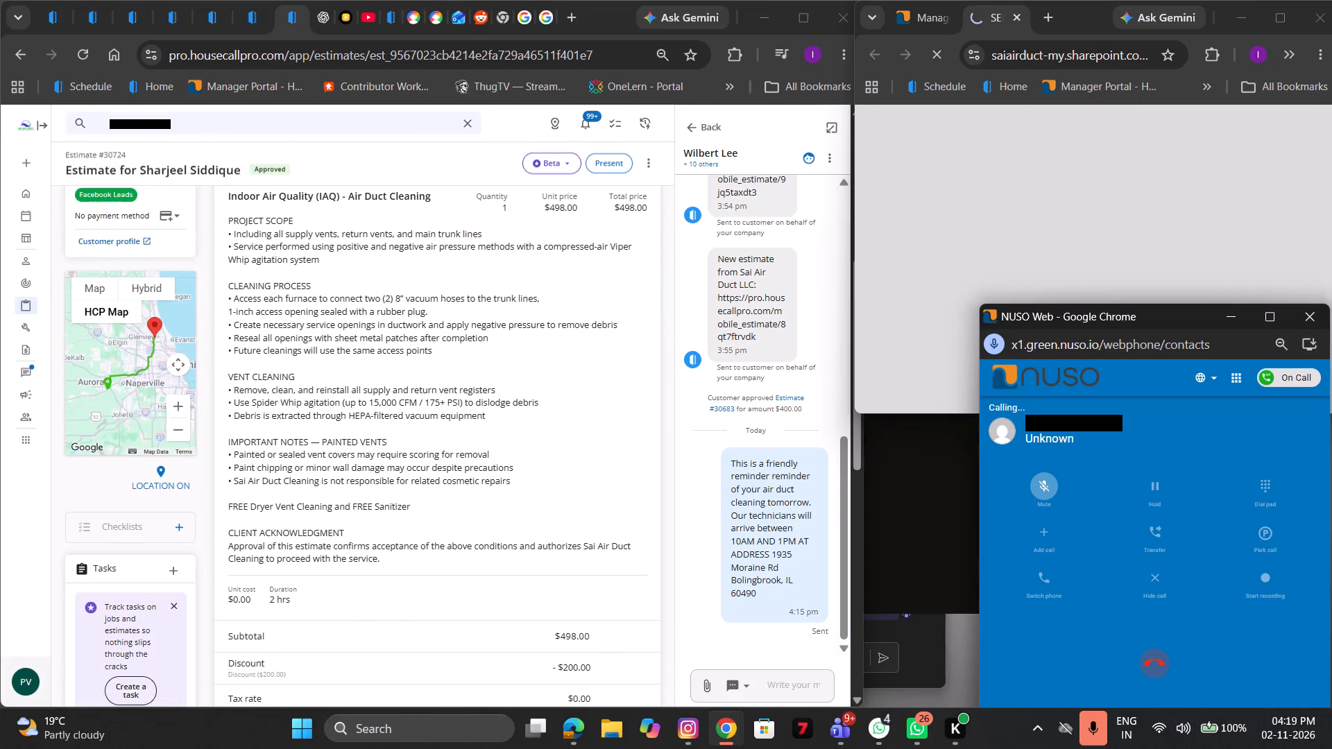
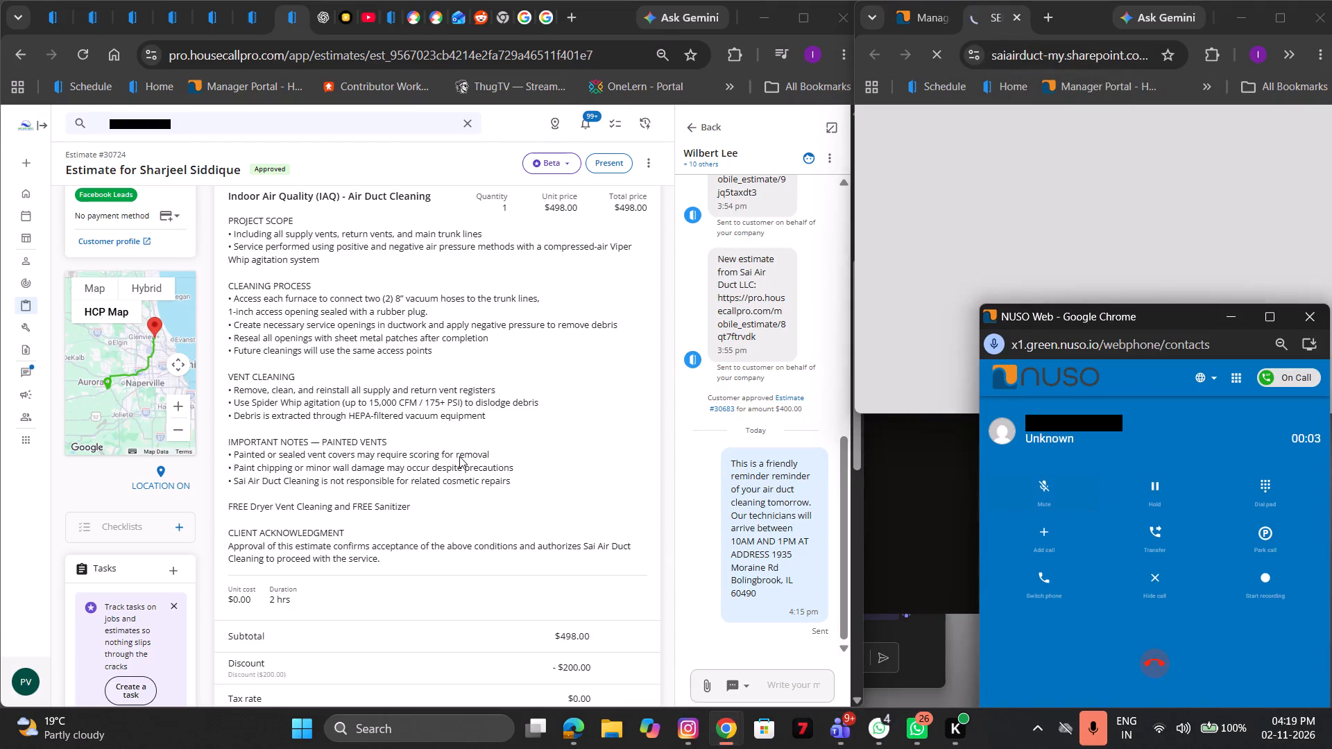
scroll(459, 456, up, 4)
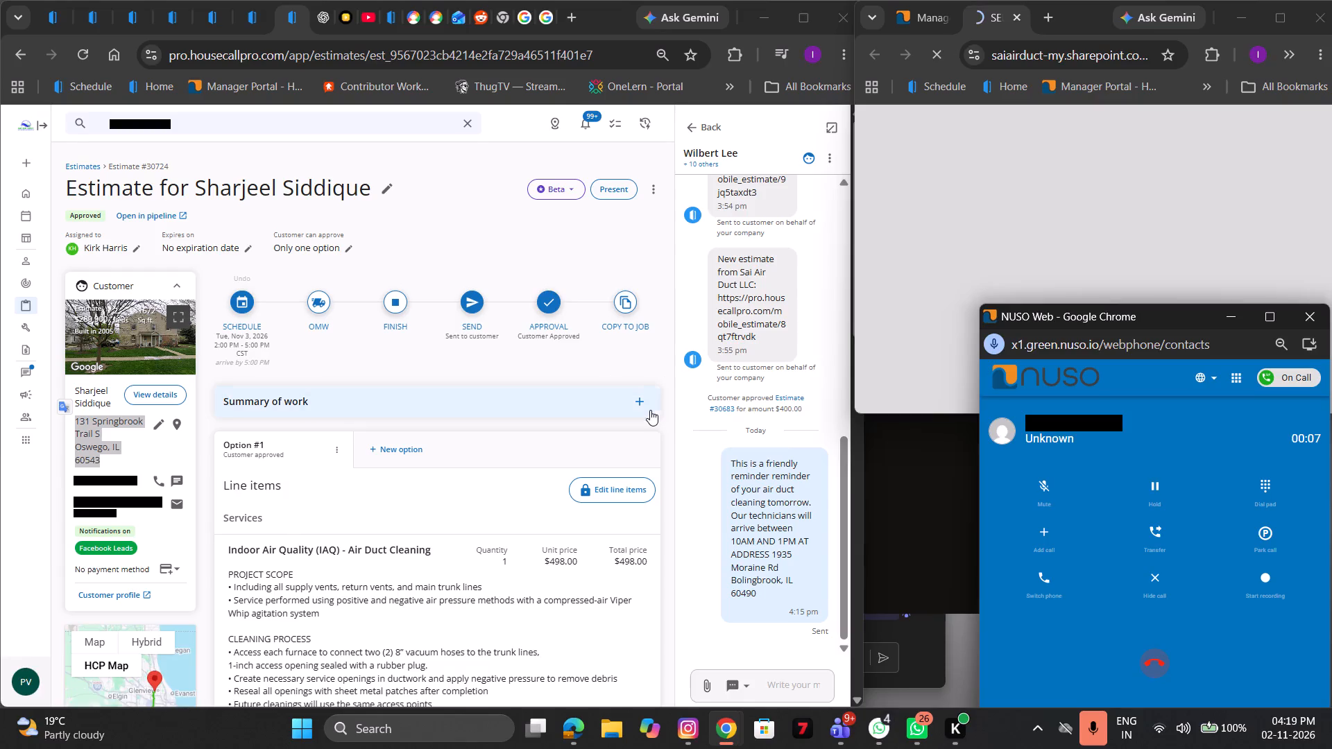
scroll(650, 410, down, 1)
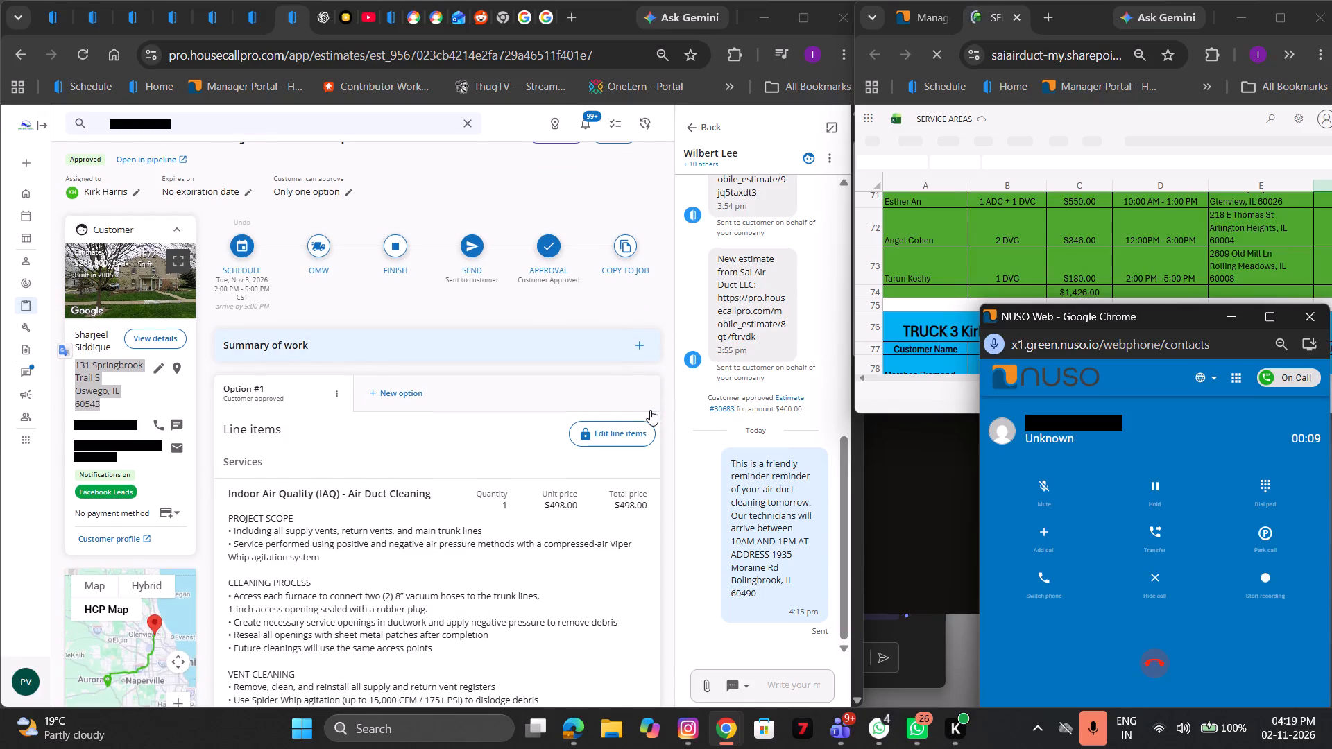
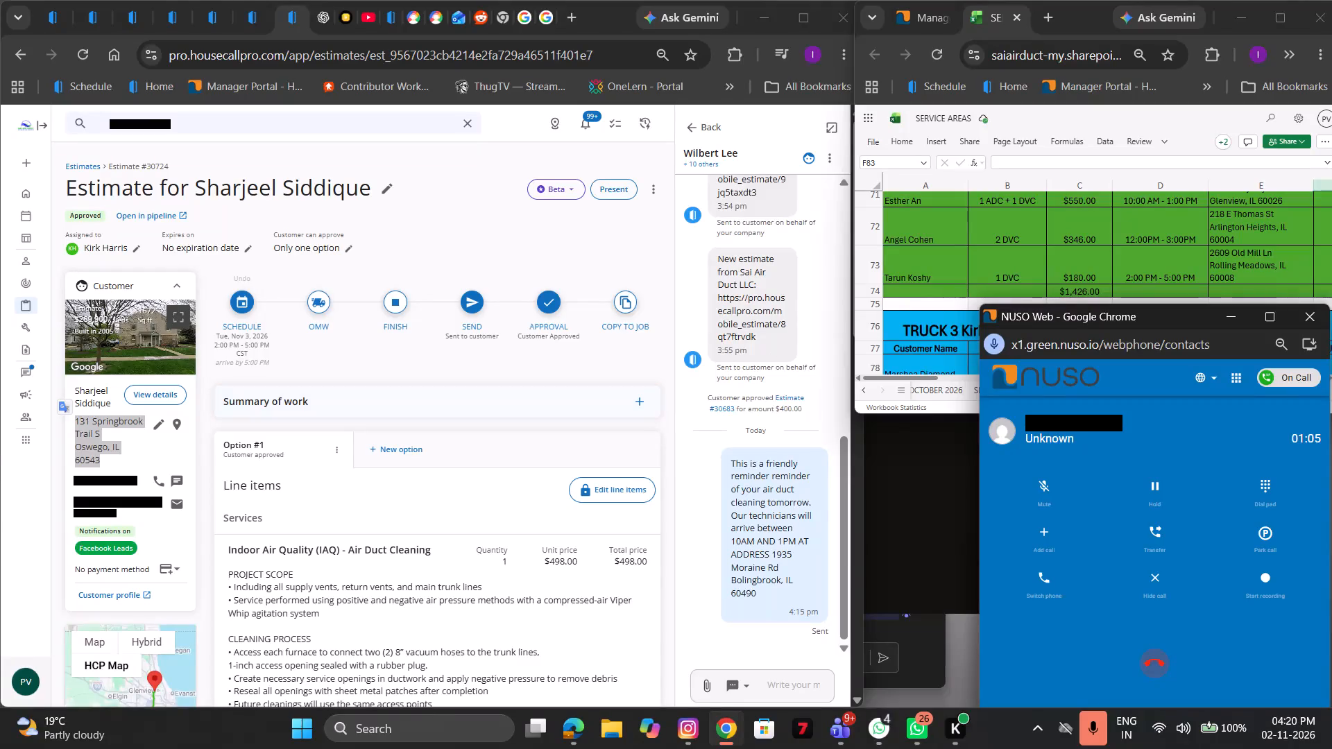
scroll(1030, 262, up, 1)
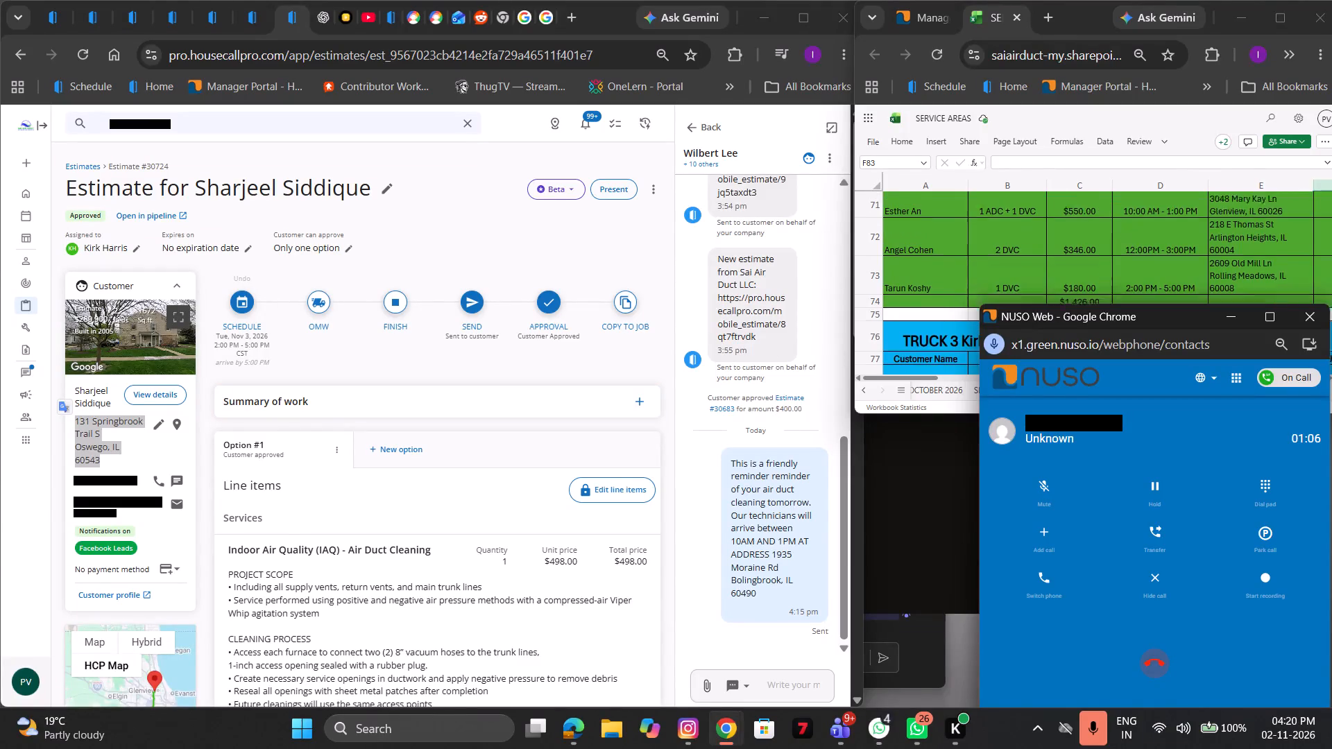
scroll(1030, 262, up, 1)
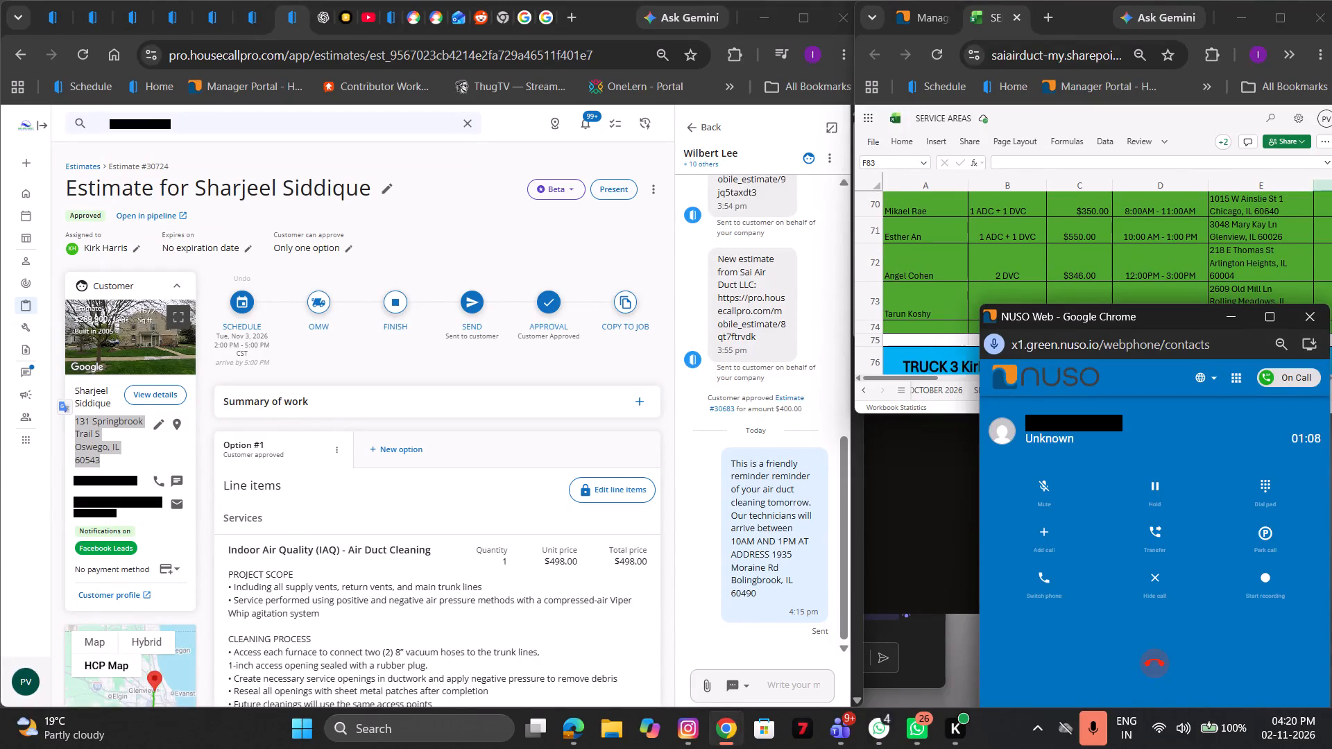
click(947, 319)
scroll(947, 319, down, 1)
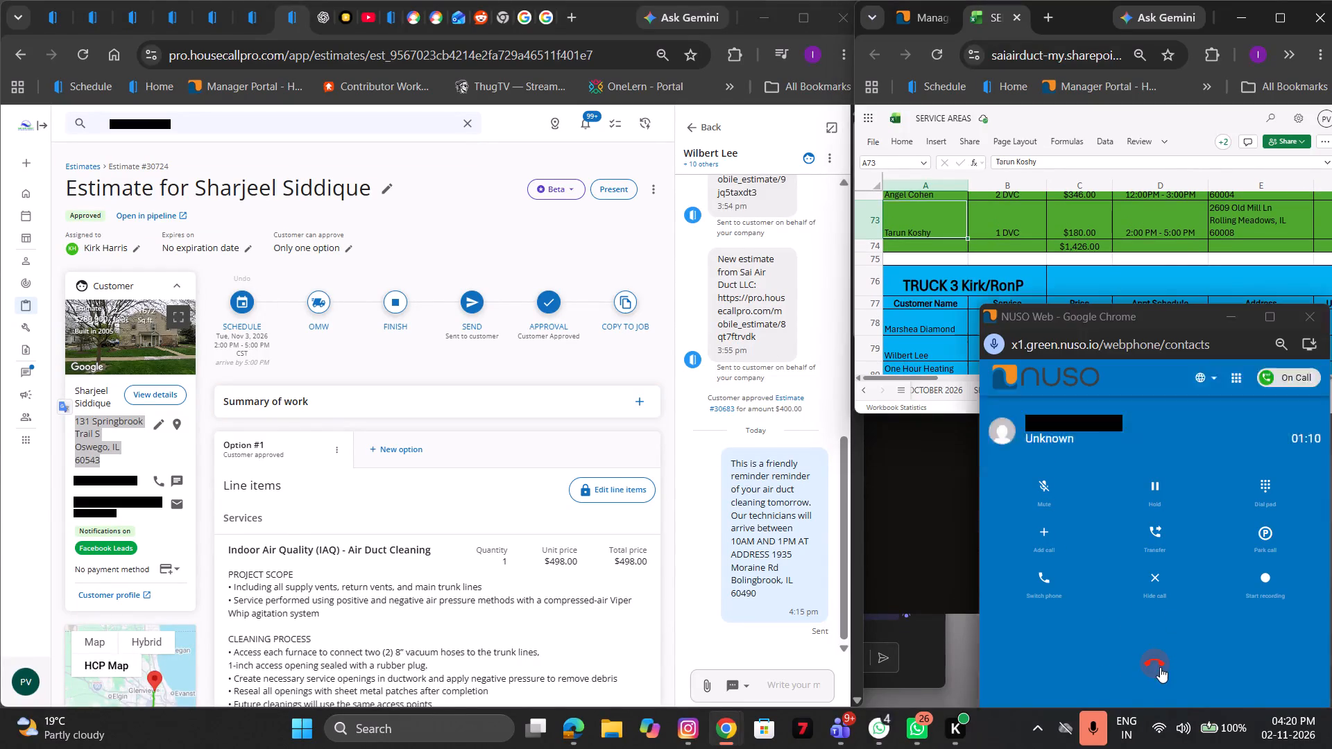
click(1160, 667)
scroll(937, 331, down, 1)
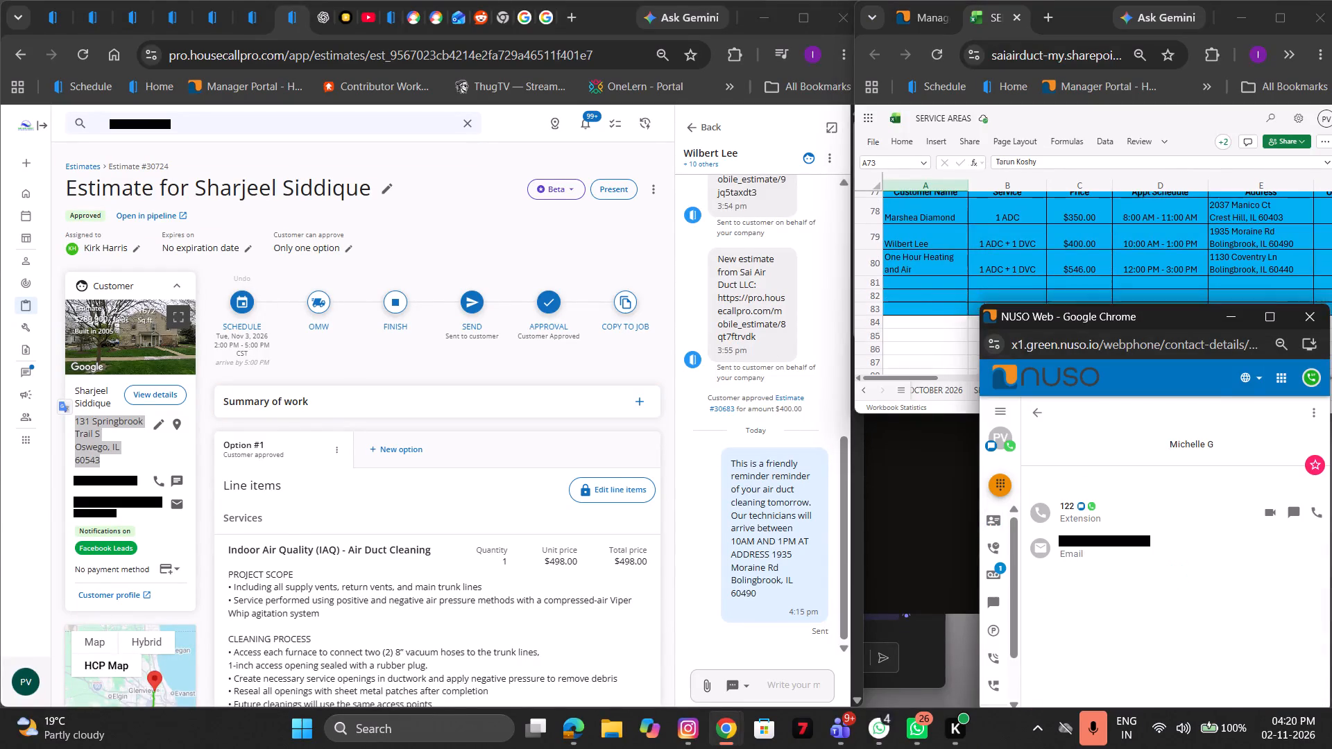
right_click(937, 331)
click(925, 275)
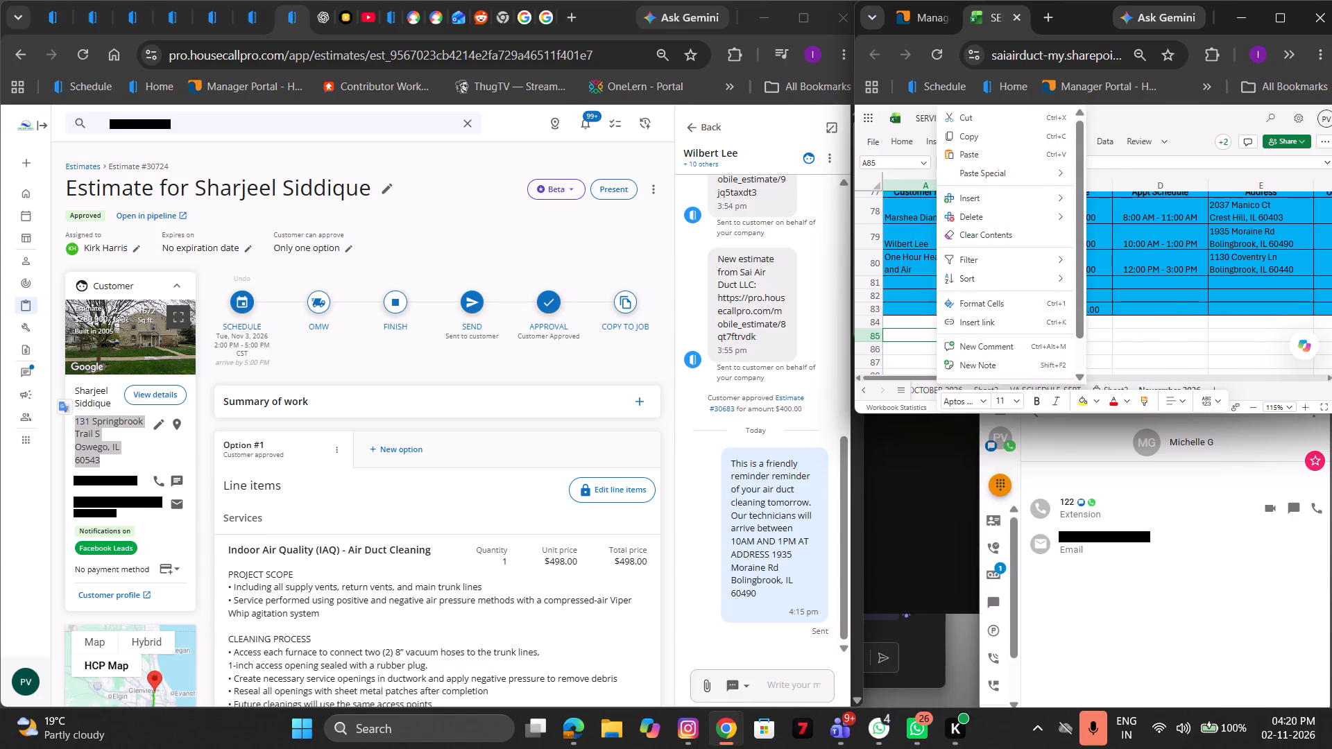
click(926, 282)
double_click(926, 282)
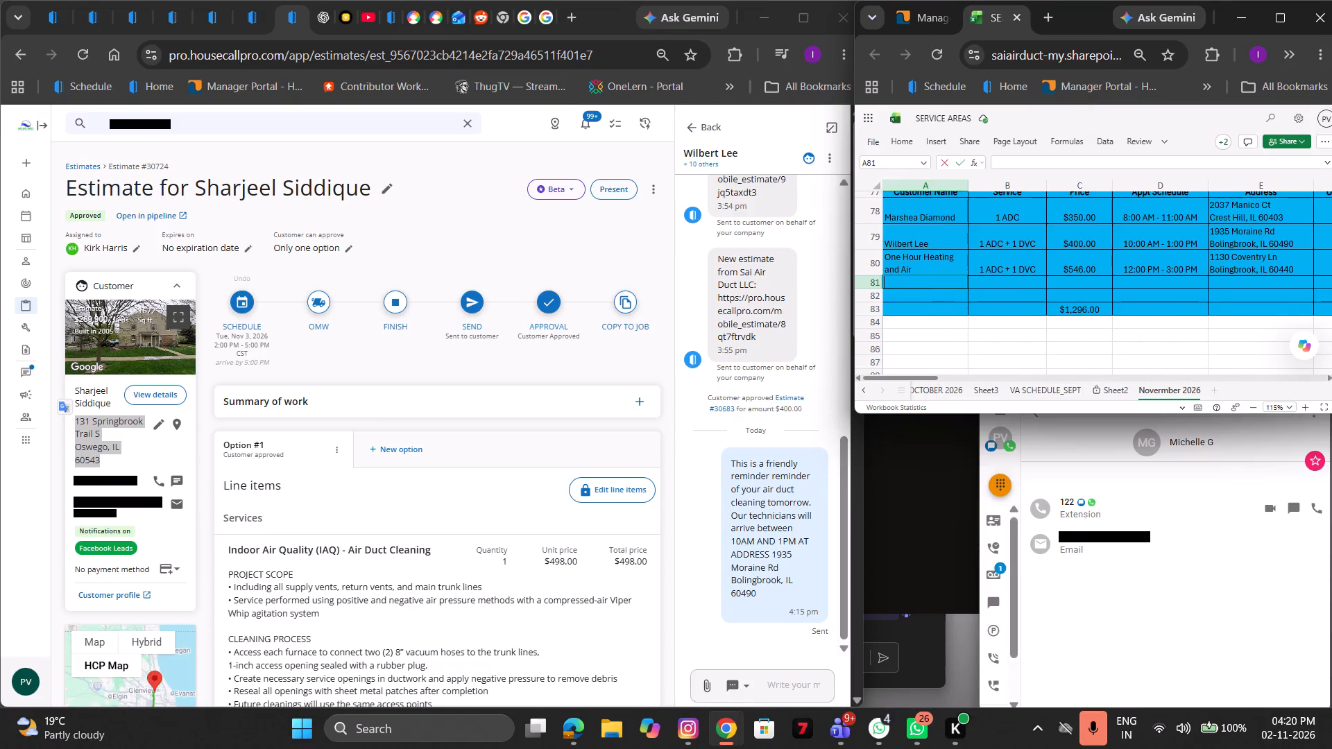
key(super+v)
click(948, 621)
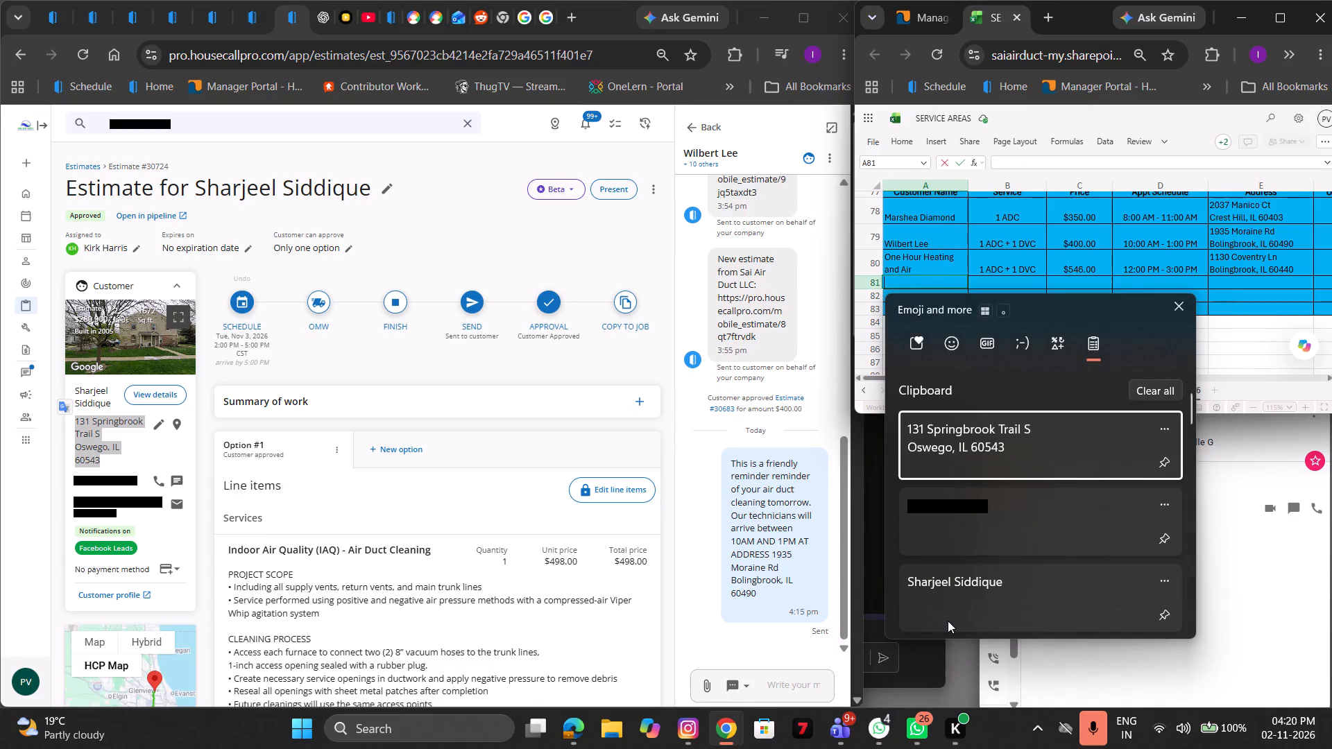
key(ctrl+v)
Fill in row 81 with the service 1 ADC and the estimate's discounted price, $298.
click(1007, 284)
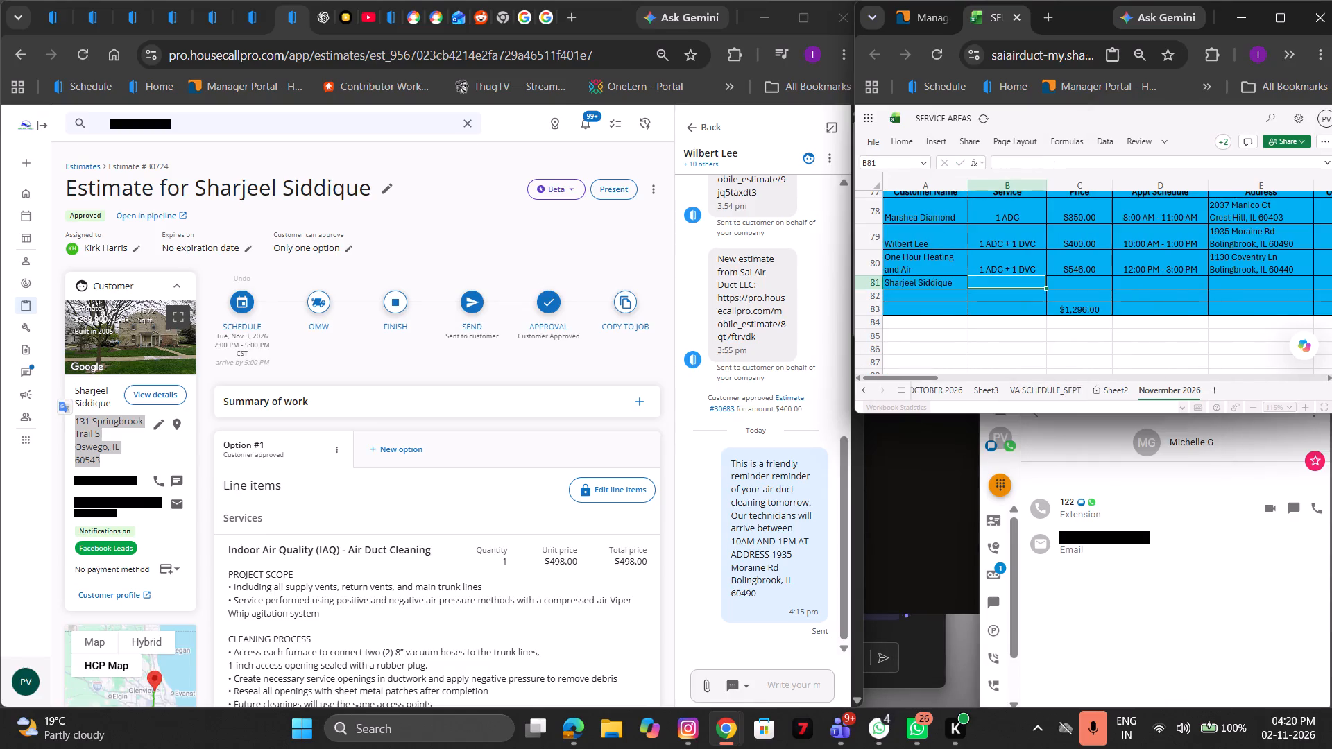
text(1 ADC)
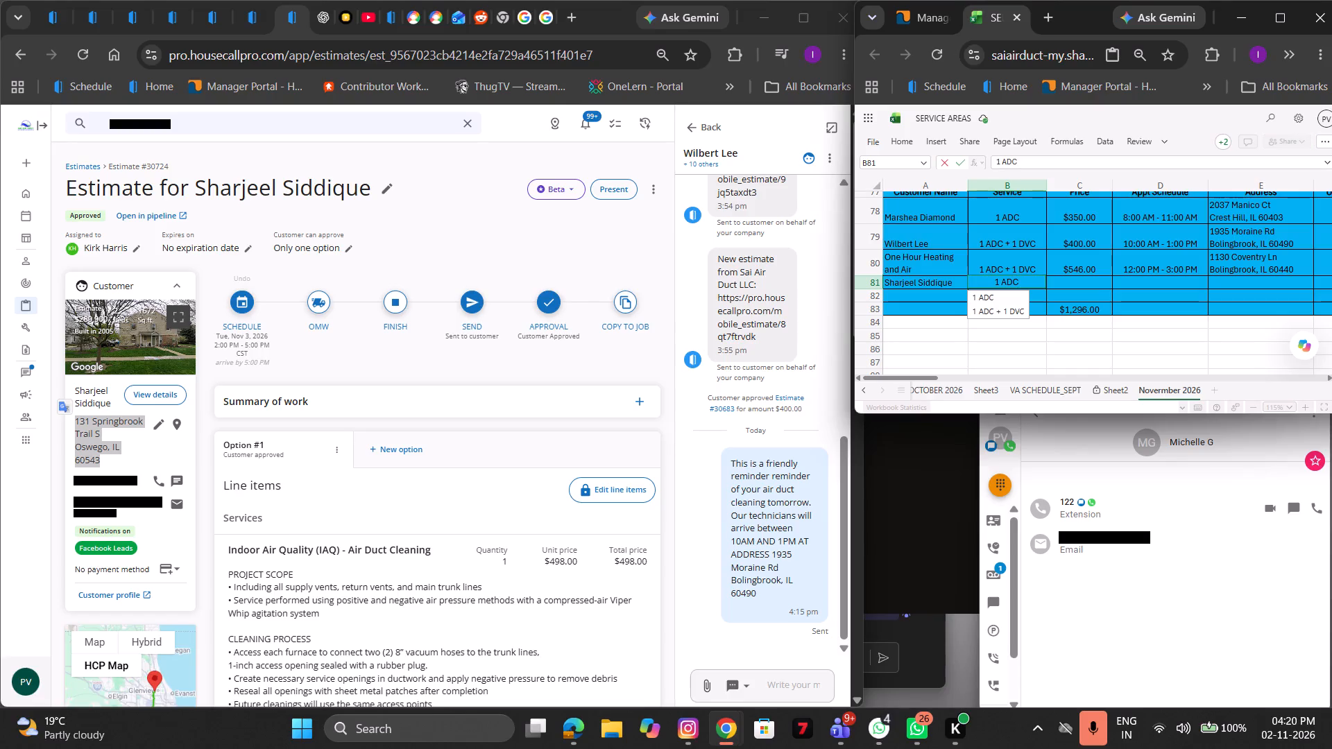
click(1084, 283)
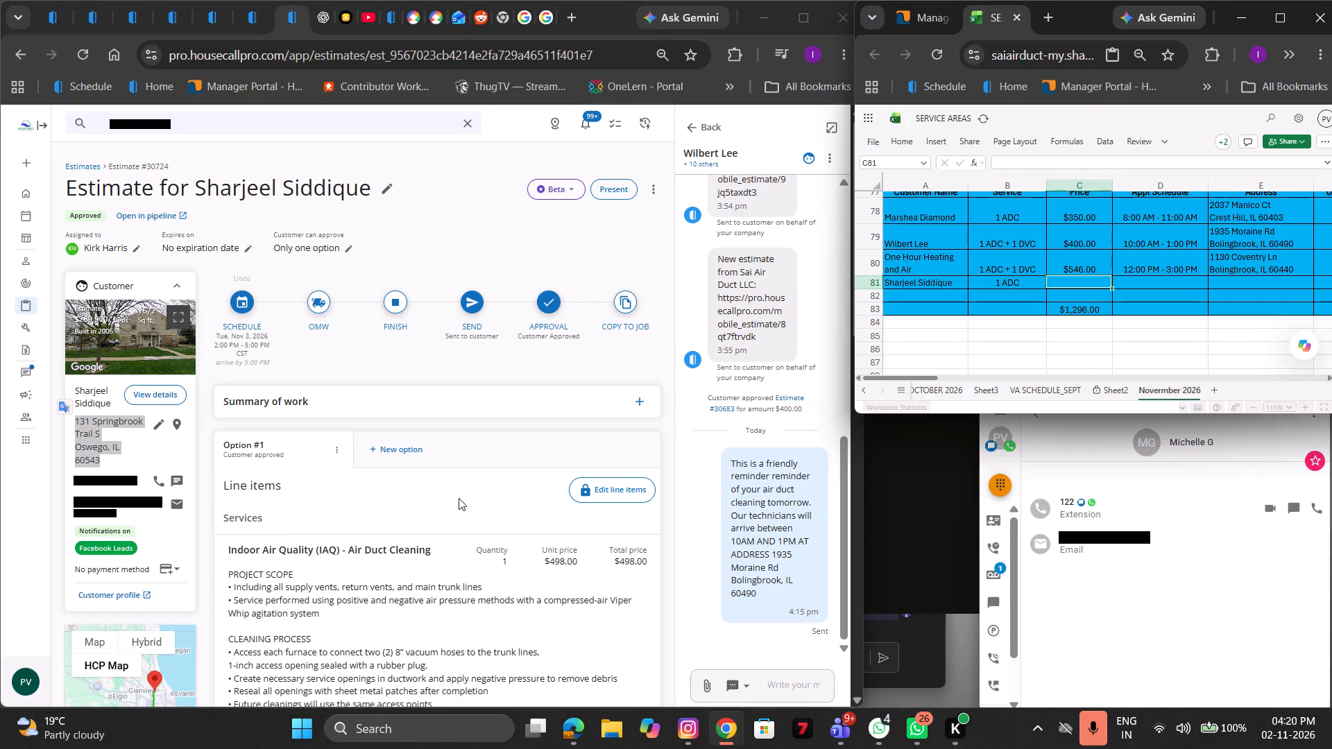
scroll(459, 498, down, 5)
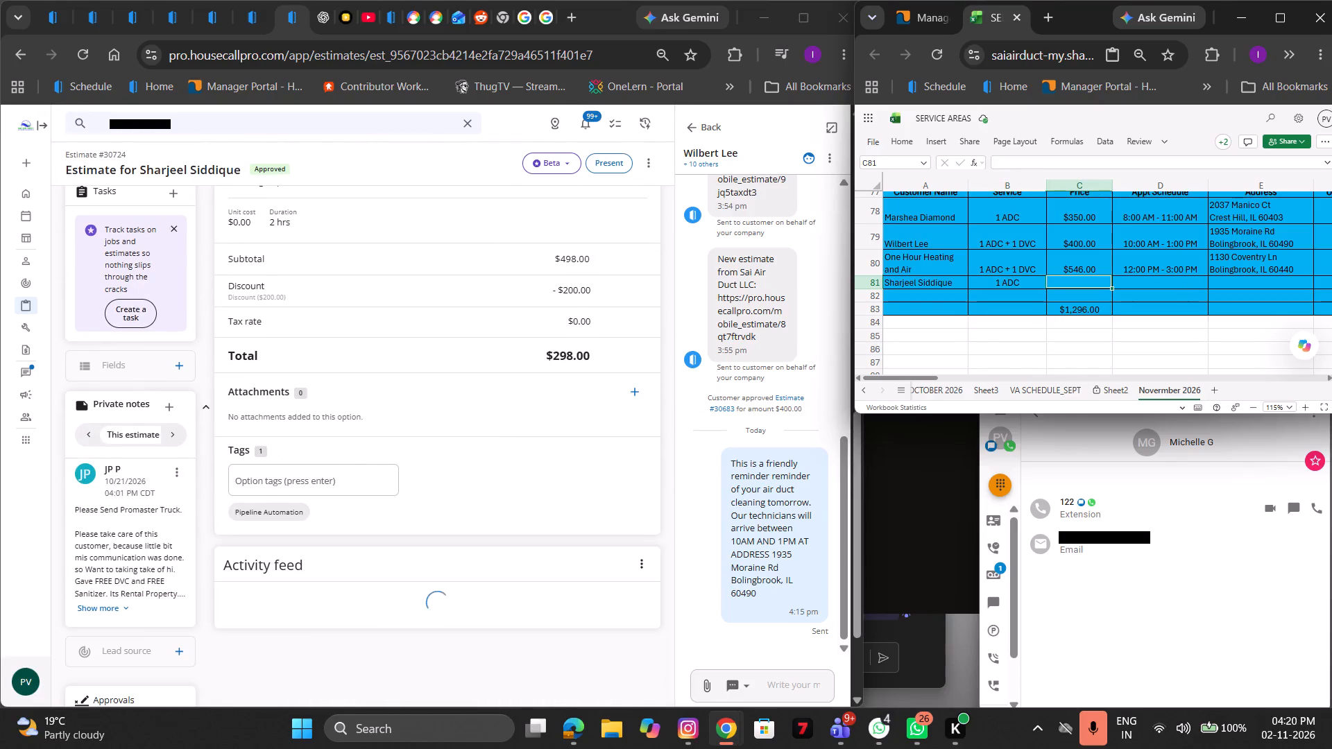
key(shift+dollar)
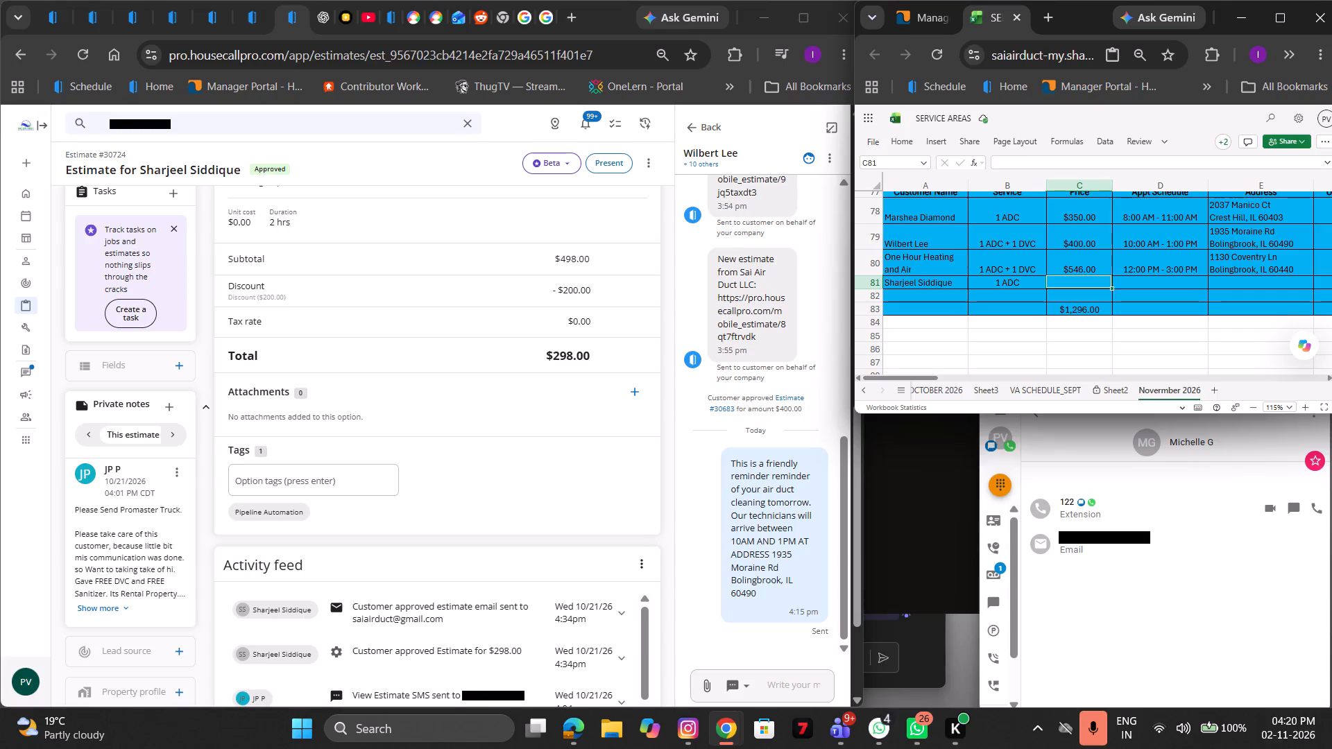
text(298)
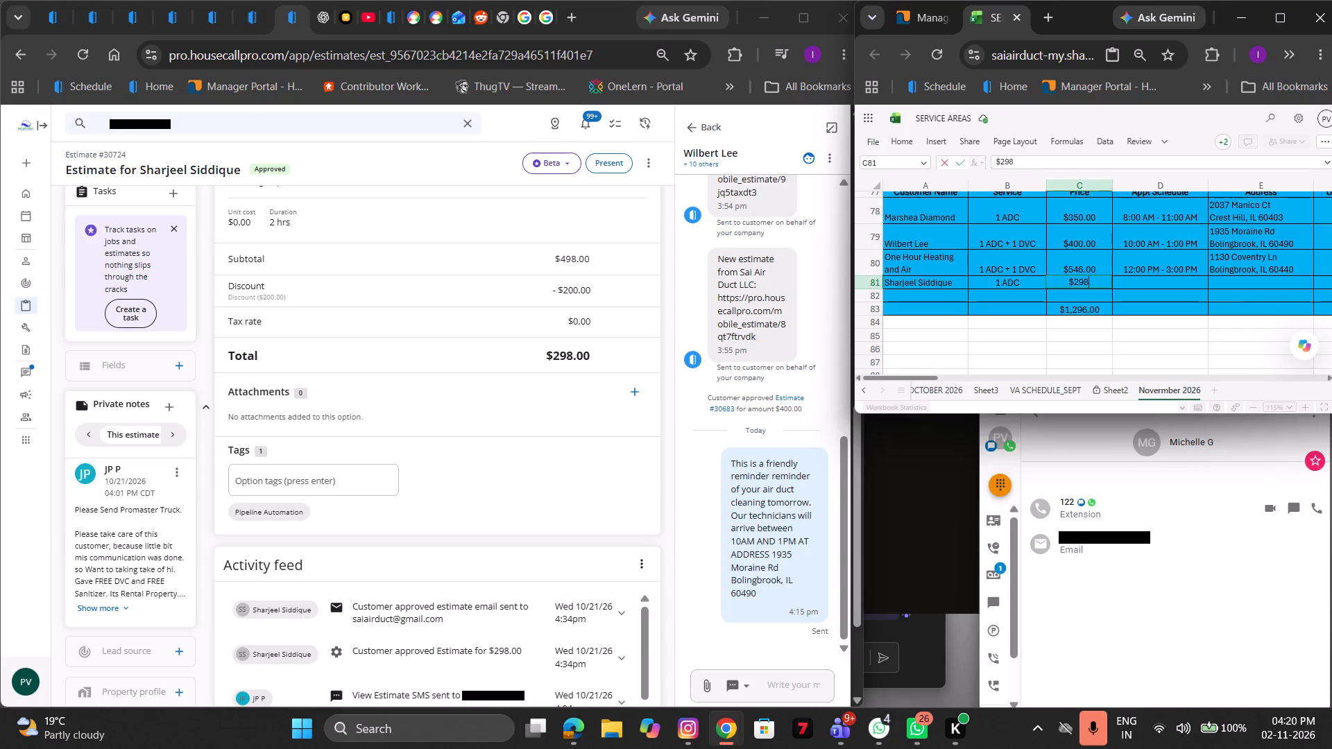
click(166, 403)
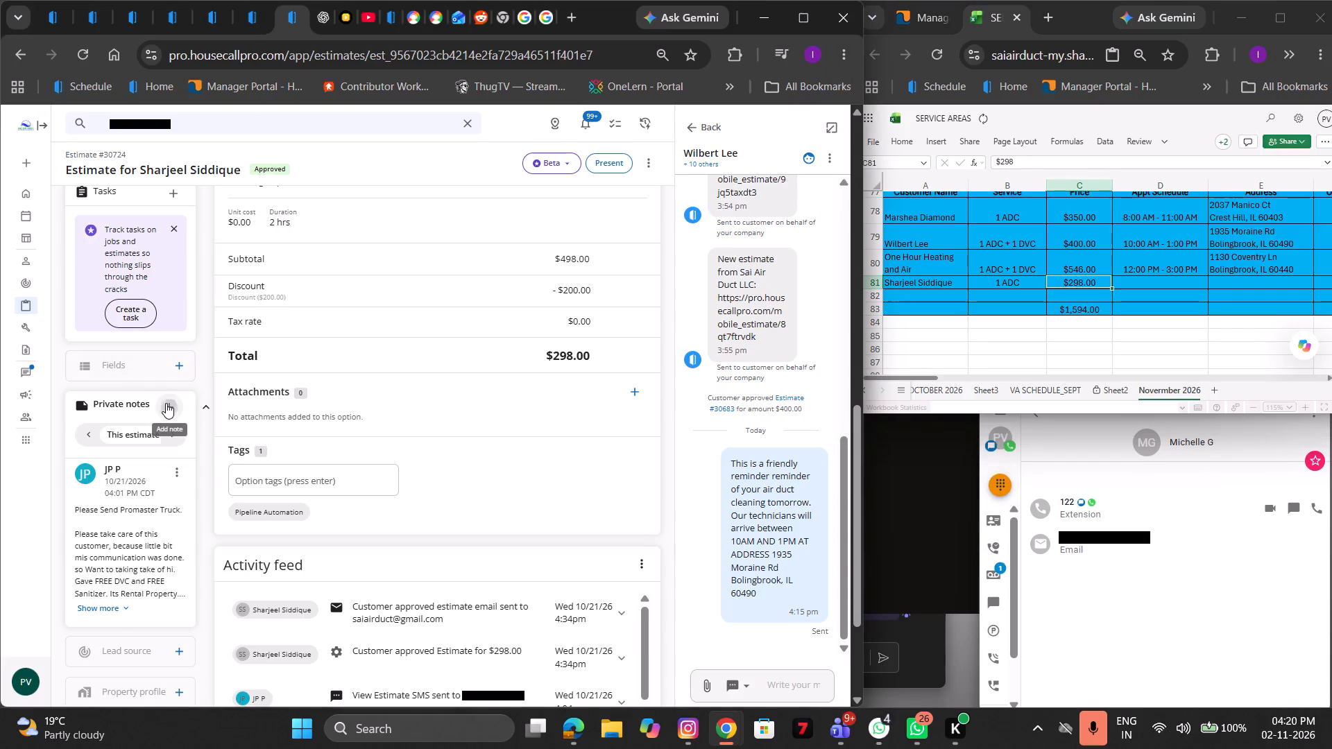
key(shift+c)
key(BackSpace)
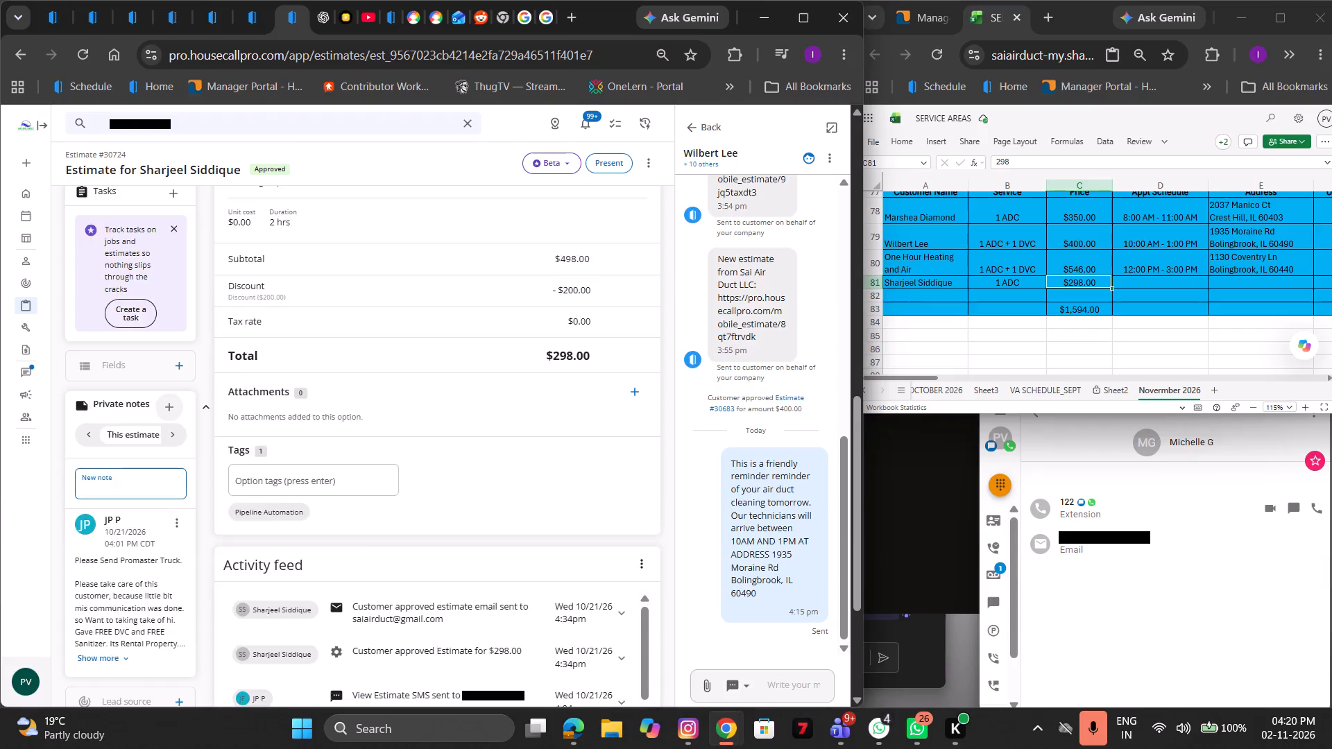
scroll(166, 403, up, 4)
scroll(166, 403, right, 2)
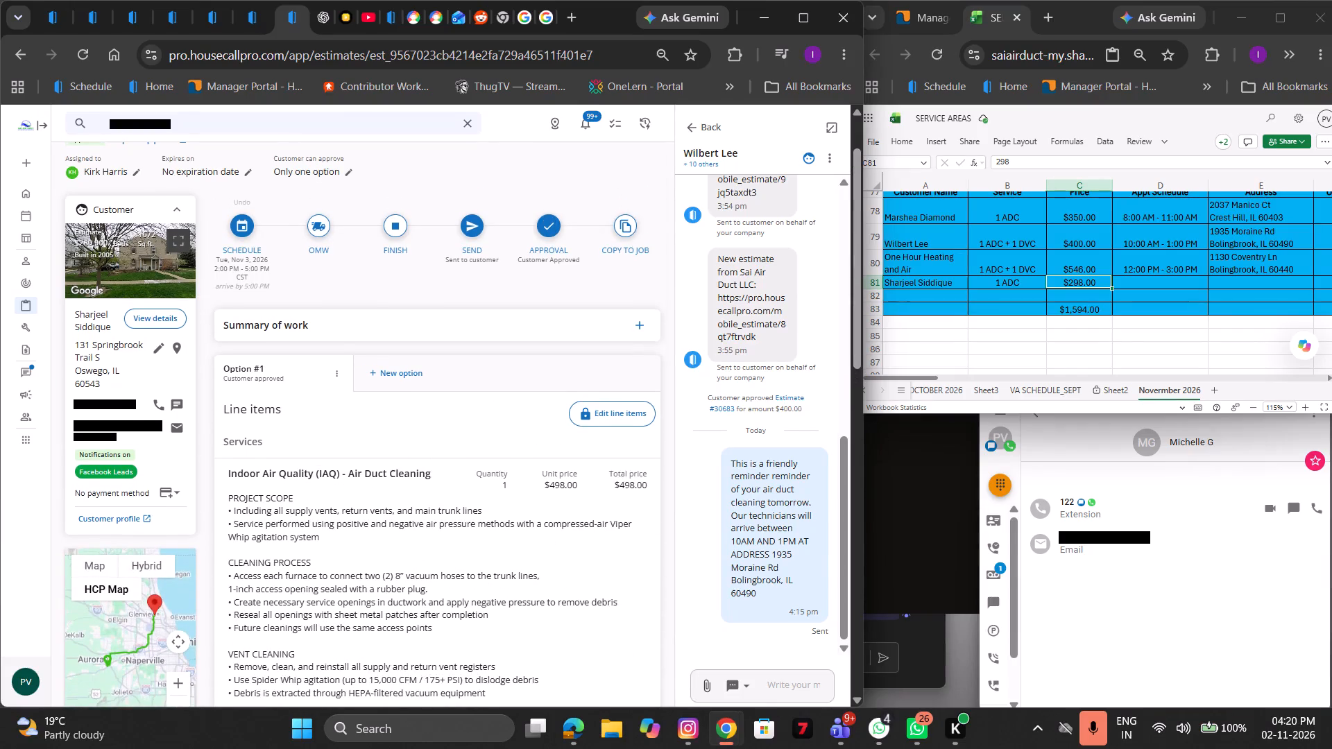
scroll(166, 403, right, 1)
scroll(166, 403, down, 1)
text(Make sure to collect the payment)
key(space)
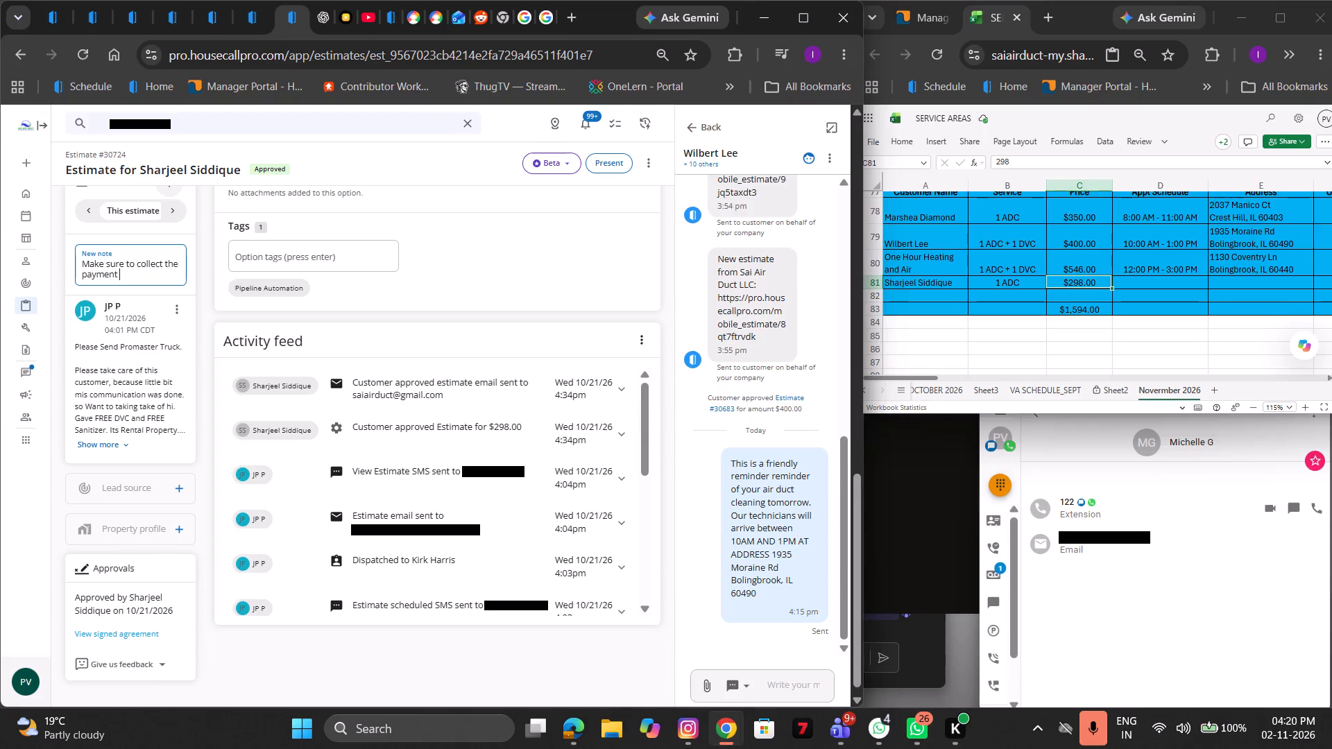
text(before lev)
key(BackSpace)
text(aving.)
Copy the appointment time 2:00 PM - 5:00 PM from the estimate into the Appt Schedule cell of row 81.
scroll(166, 403, up, 2)
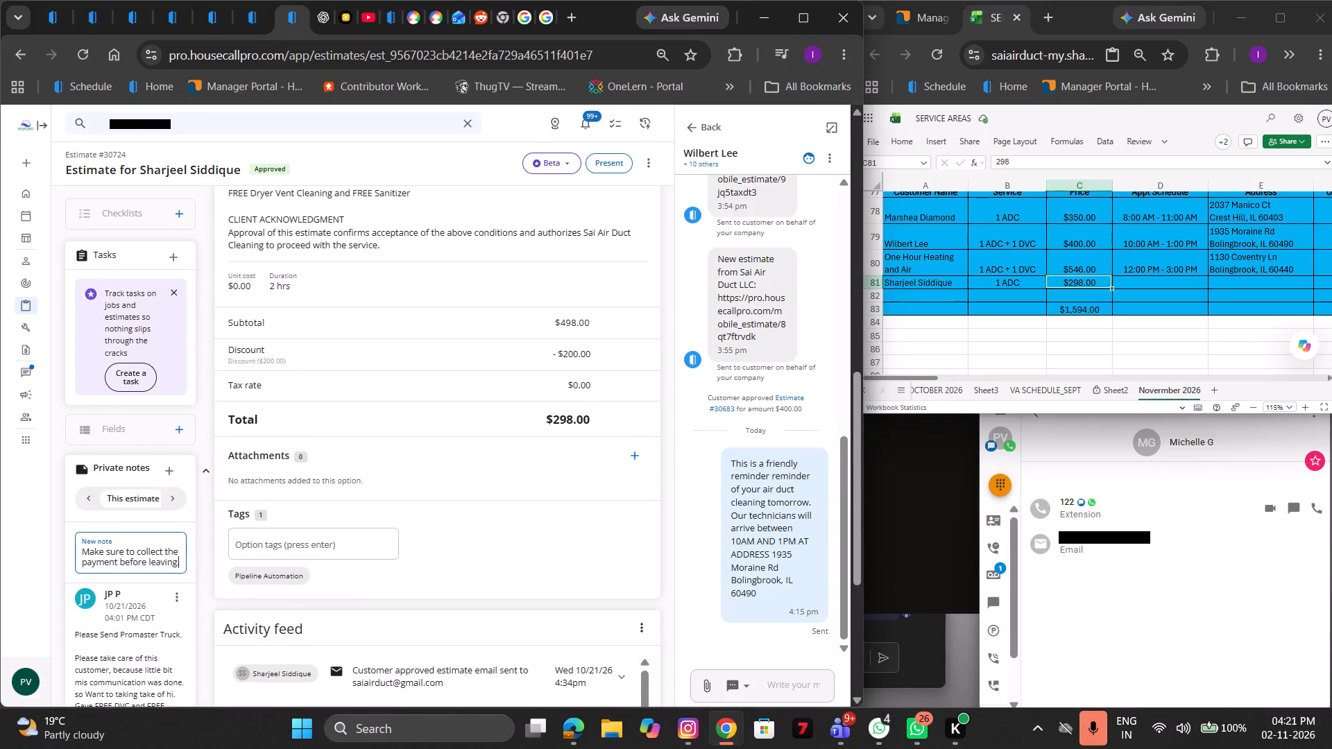
scroll(1067, 326, left, 2)
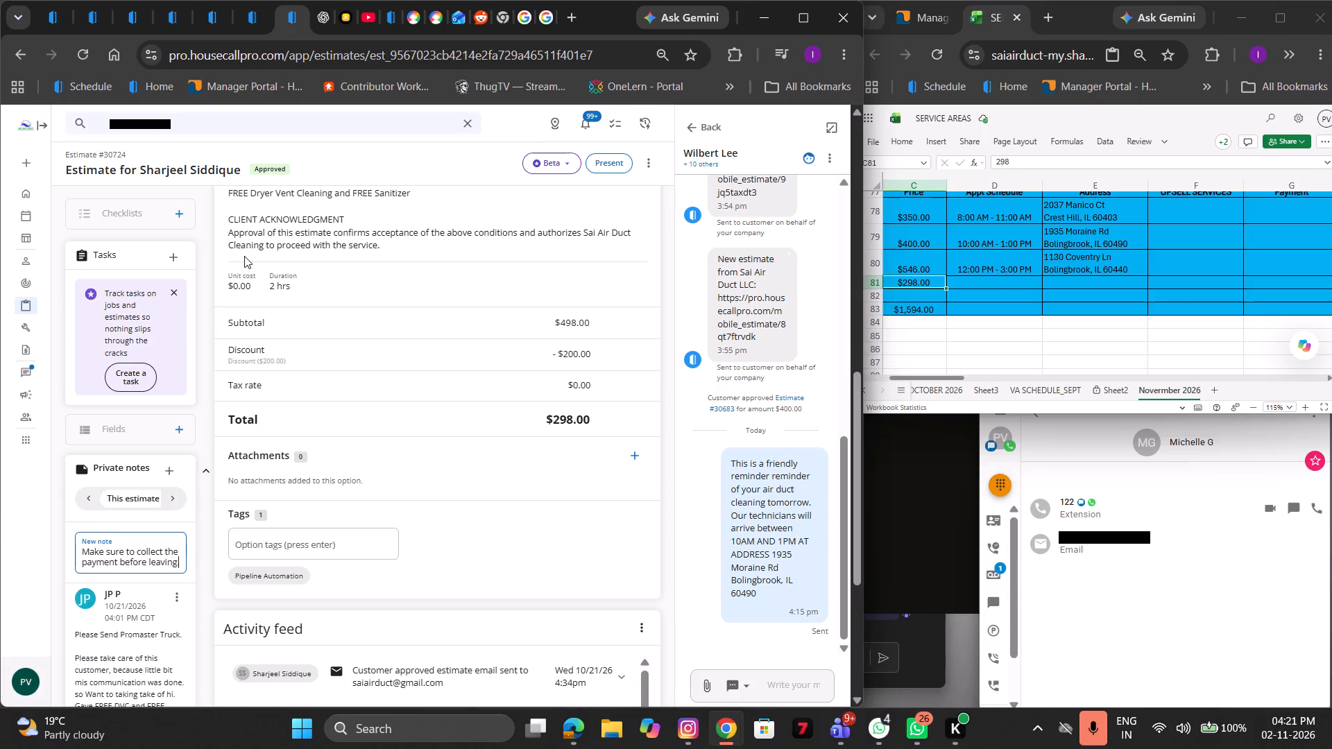
scroll(244, 256, up, 7)
drag(280, 302, 229, 301)
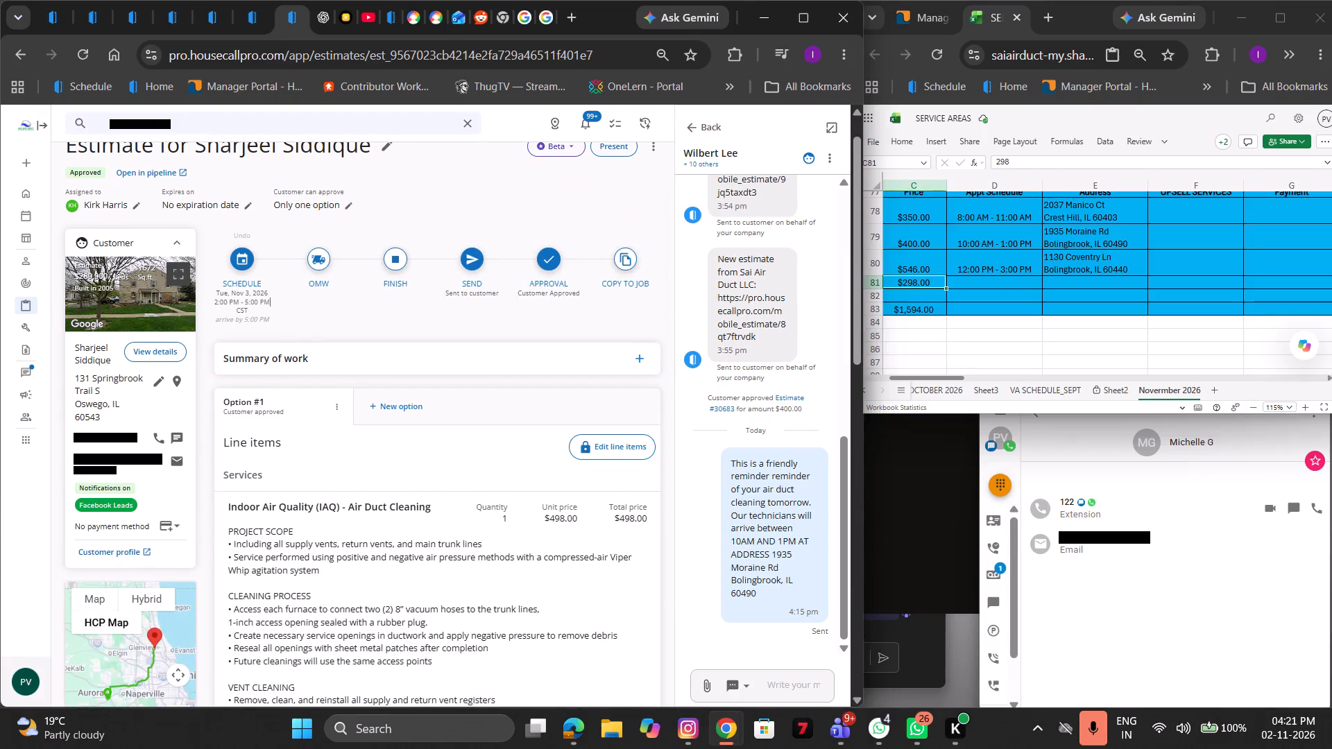
drag(229, 301, 215, 303)
key(ctrl+c)
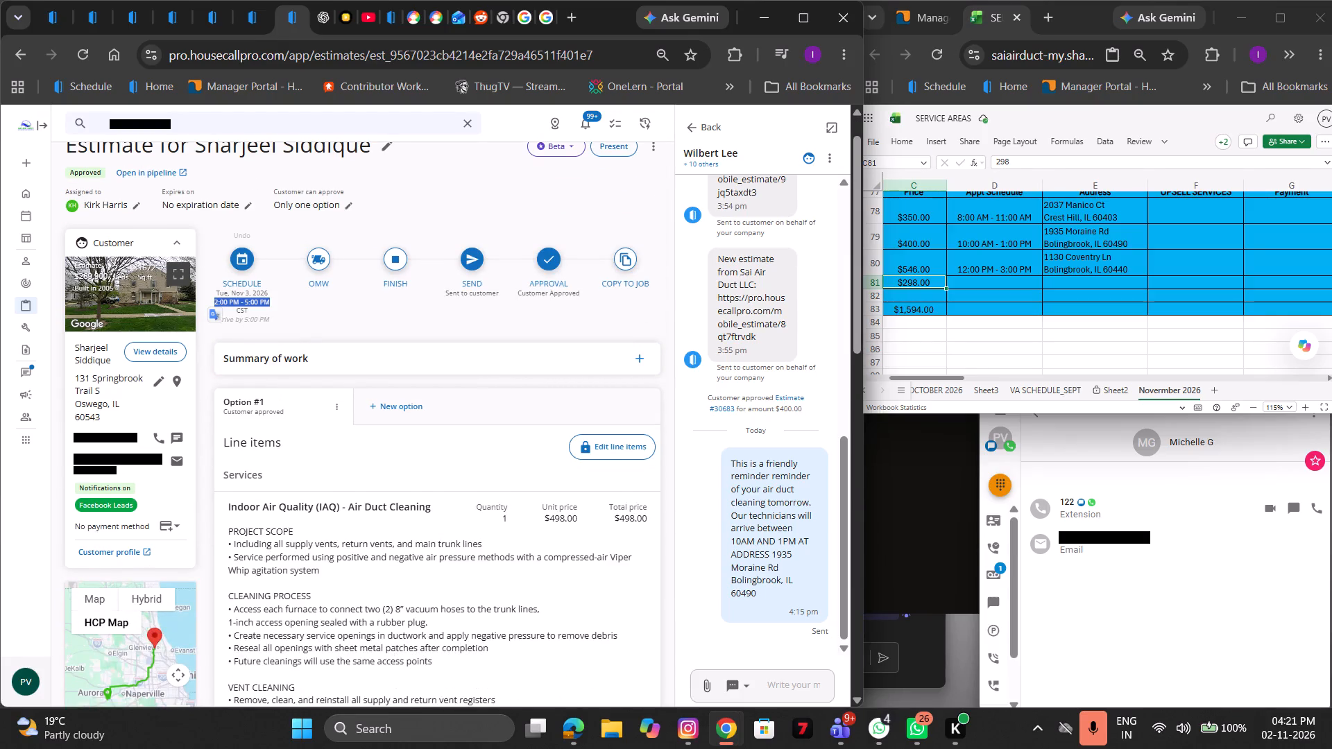
double_click(998, 287)
key(ctrl+v)
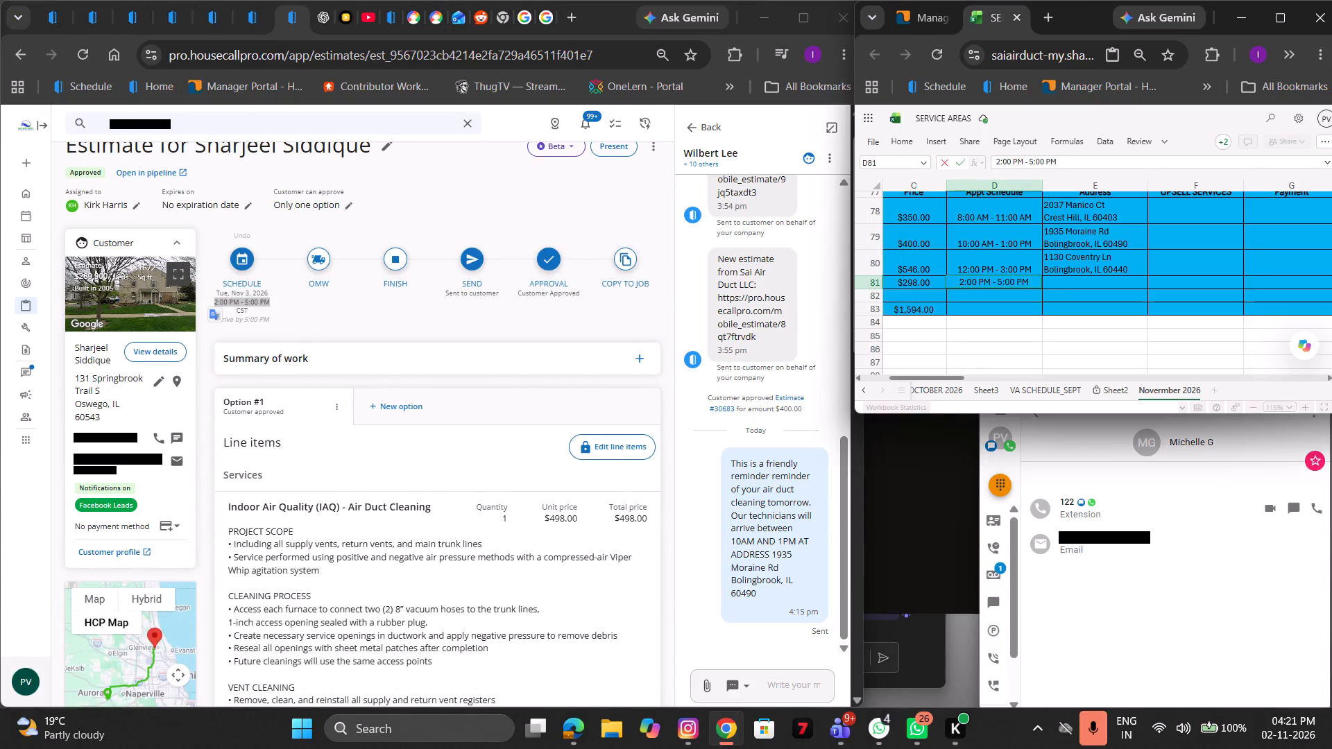
scroll(370, 590, down, 7)
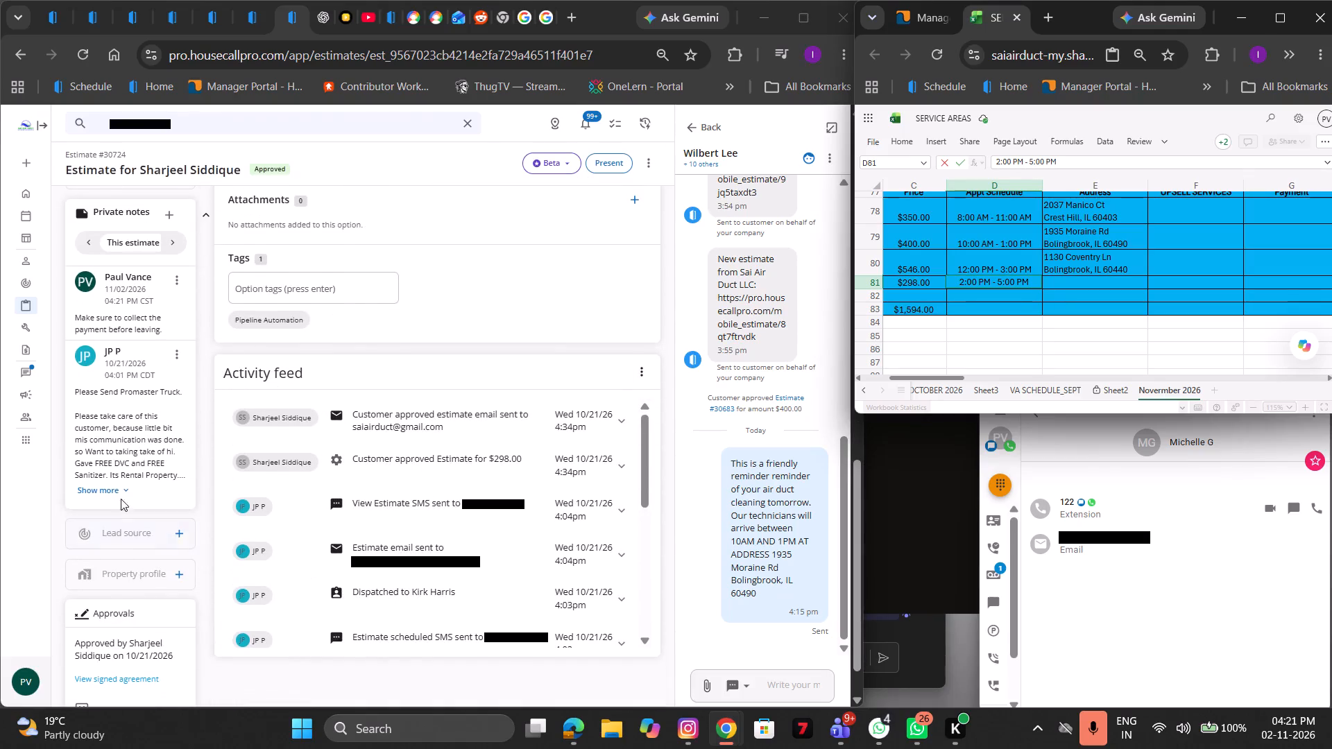
click(115, 494)
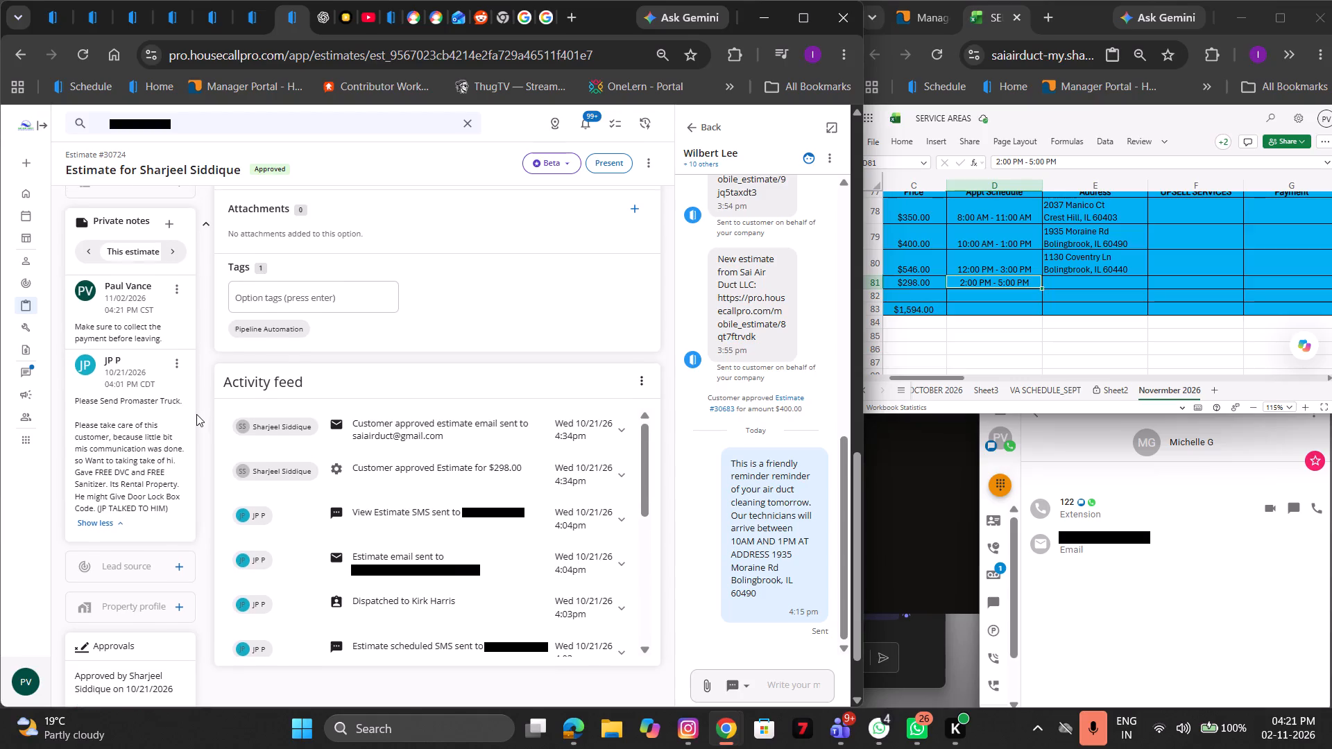
scroll(196, 414, up, 10)
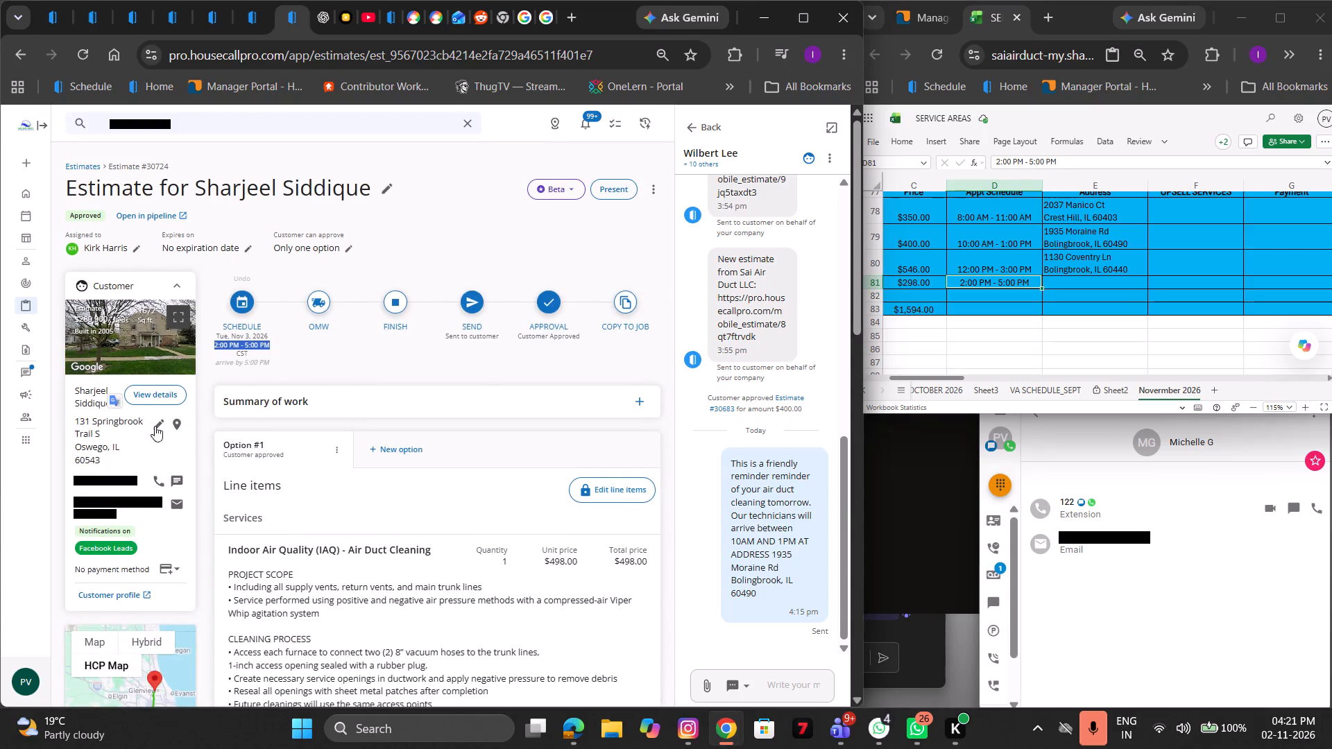
click(121, 453)
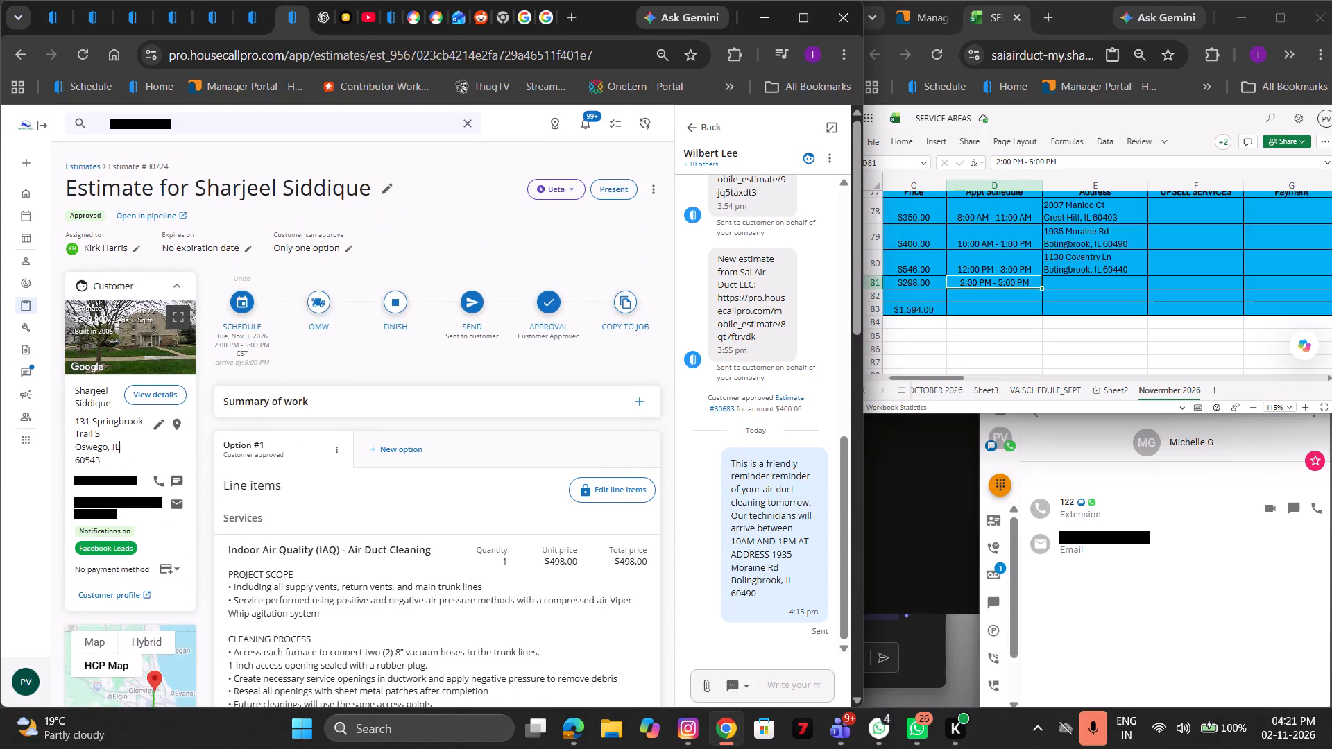
drag(103, 460, 66, 422)
key(ctrl+c)
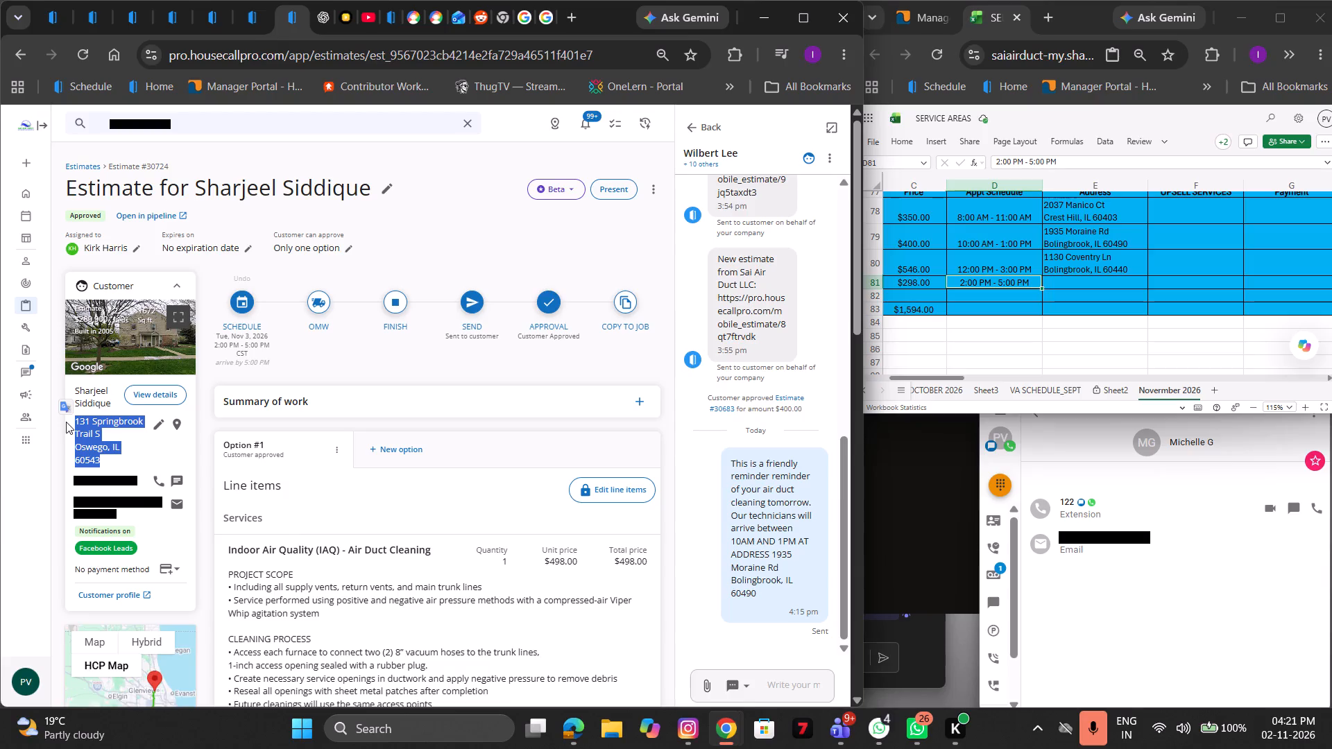
click(1079, 277)
double_click(1077, 282)
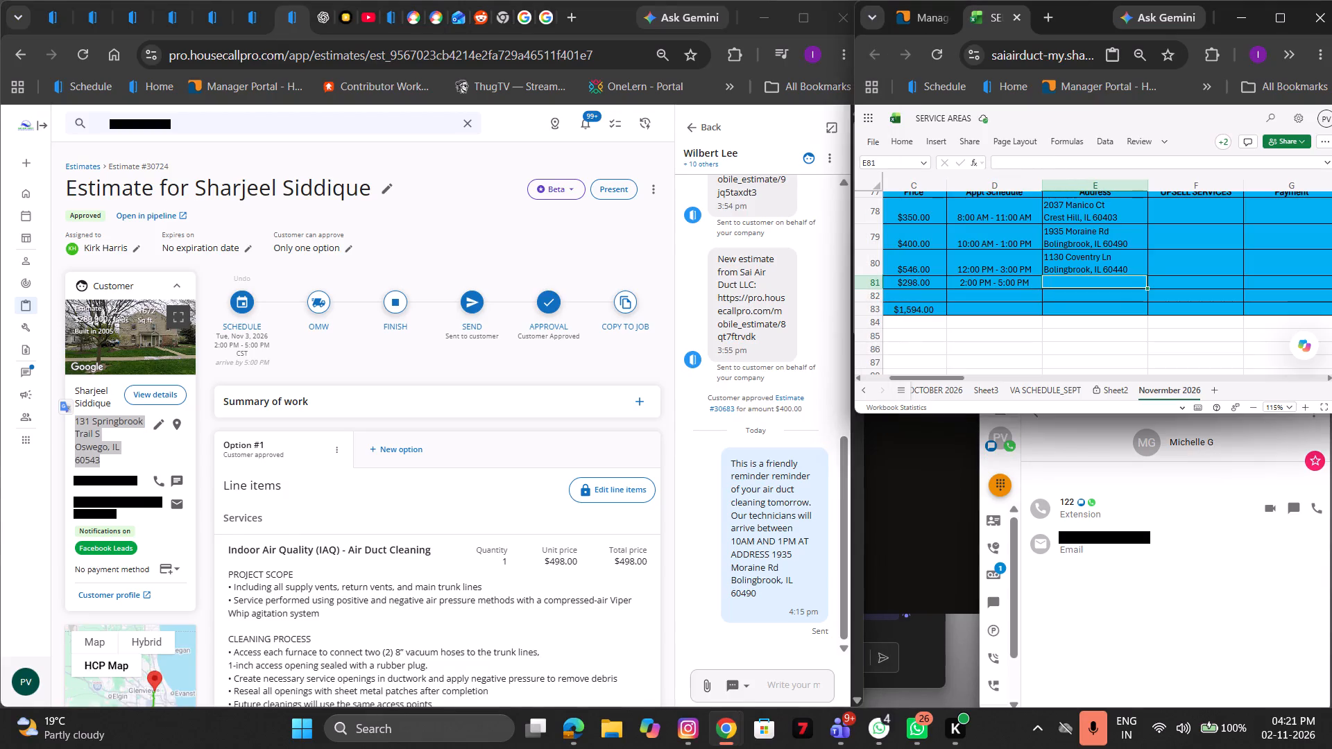
key(ctrl+v)
click(1021, 303)
scroll(1021, 303, right, 5)
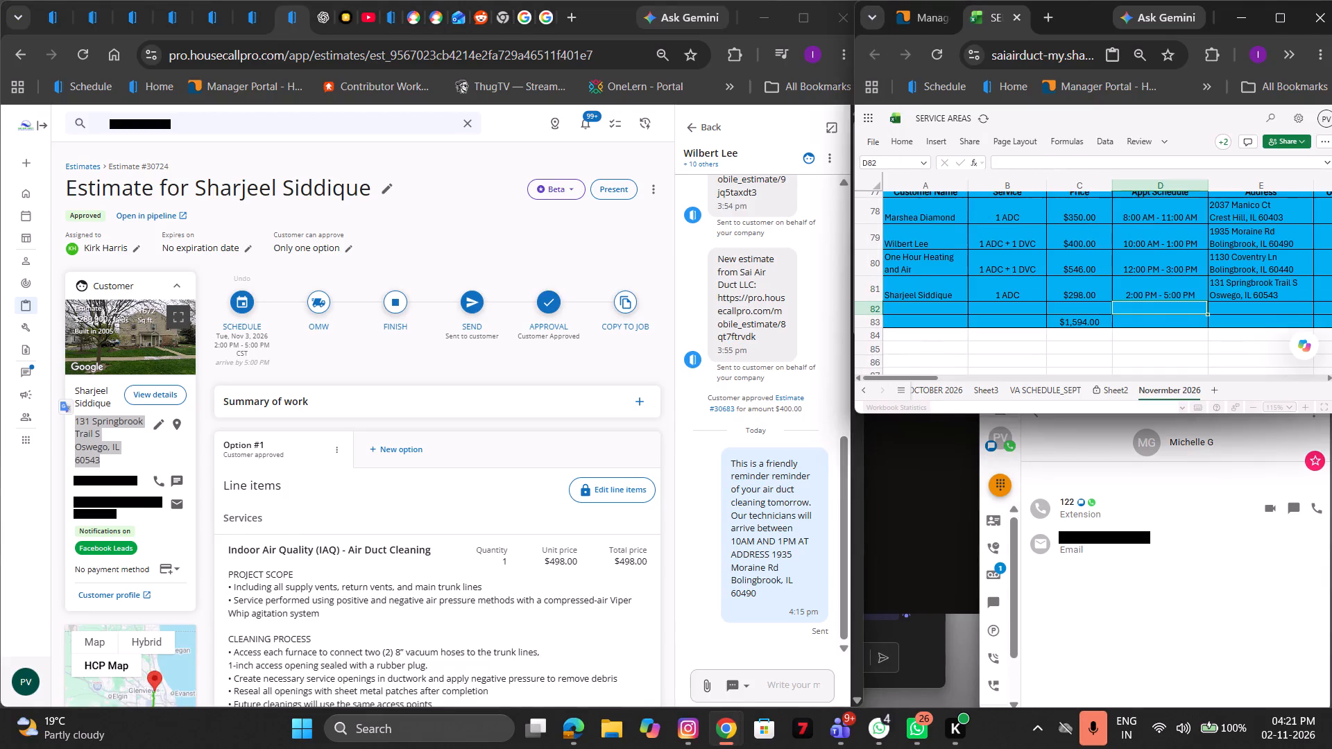
scroll(988, 320, up, 1)
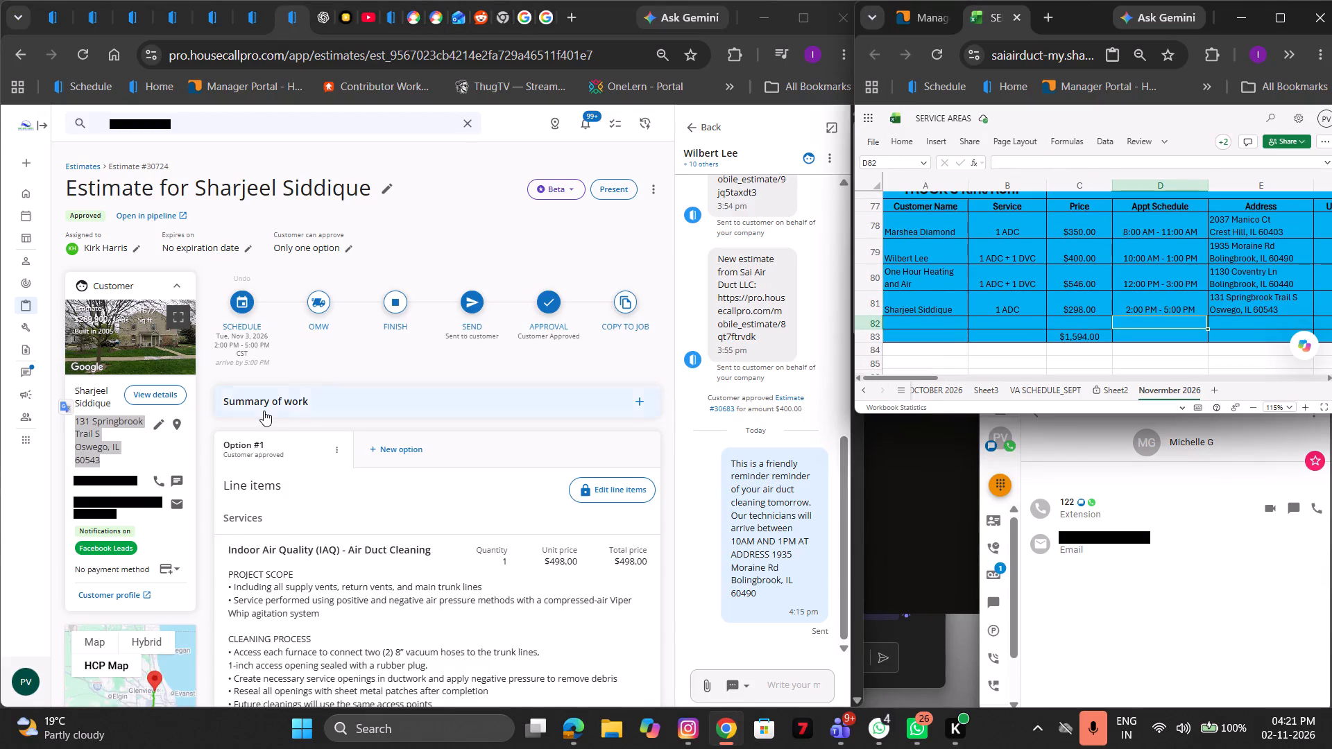
scroll(264, 411, right, 12)
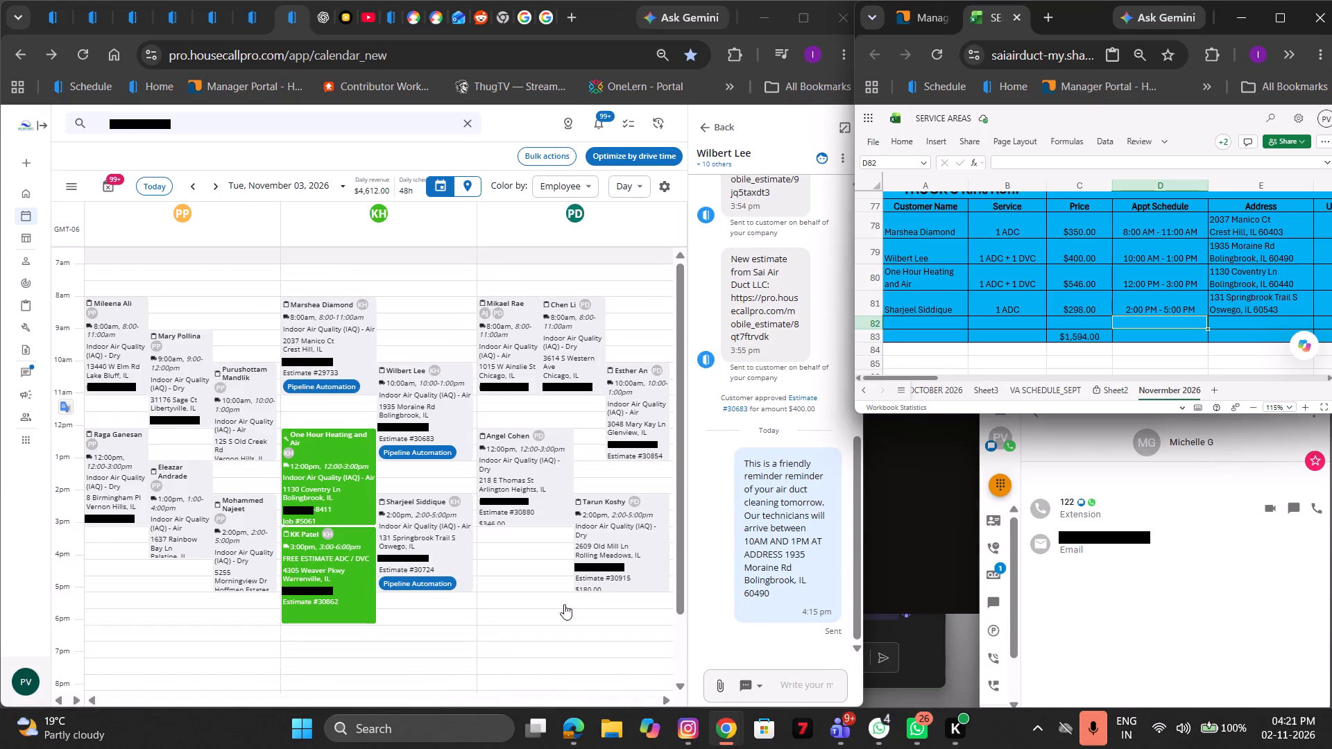
click(337, 588)
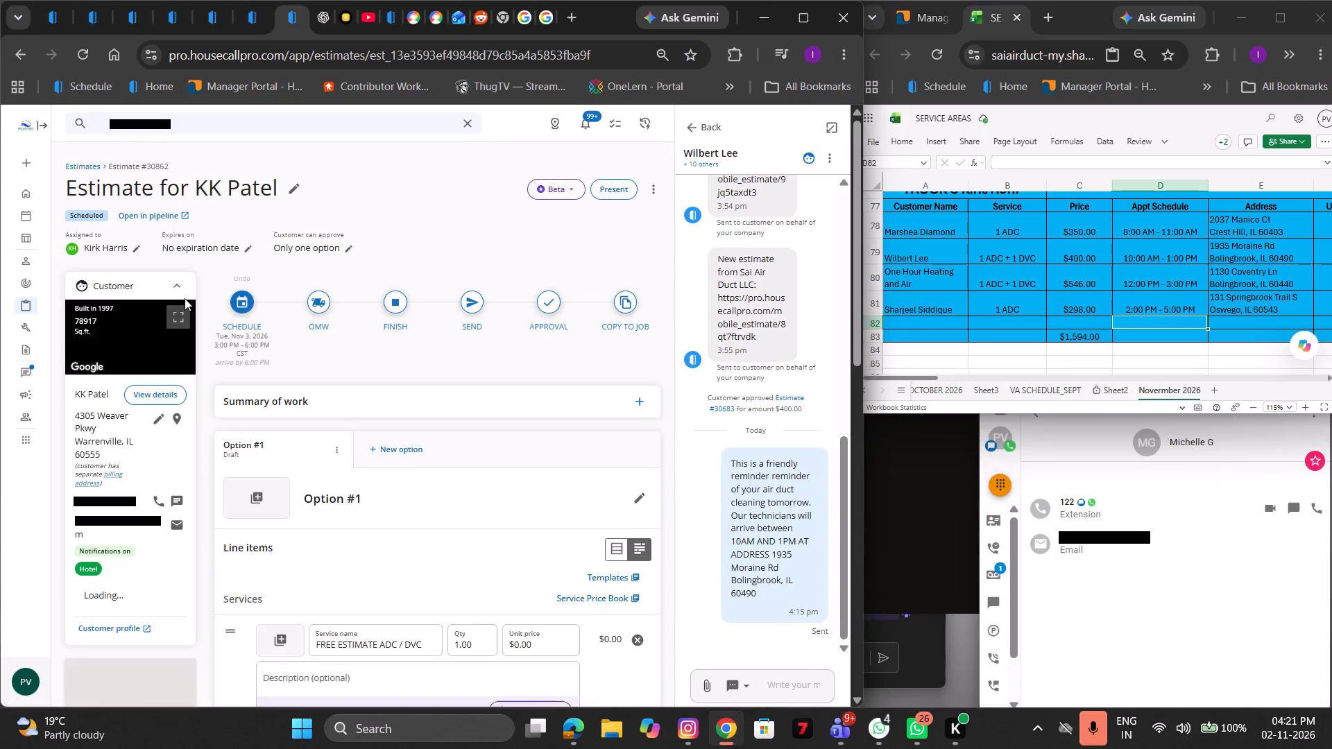
scroll(185, 298, down, 6)
scroll(185, 298, up, 2)
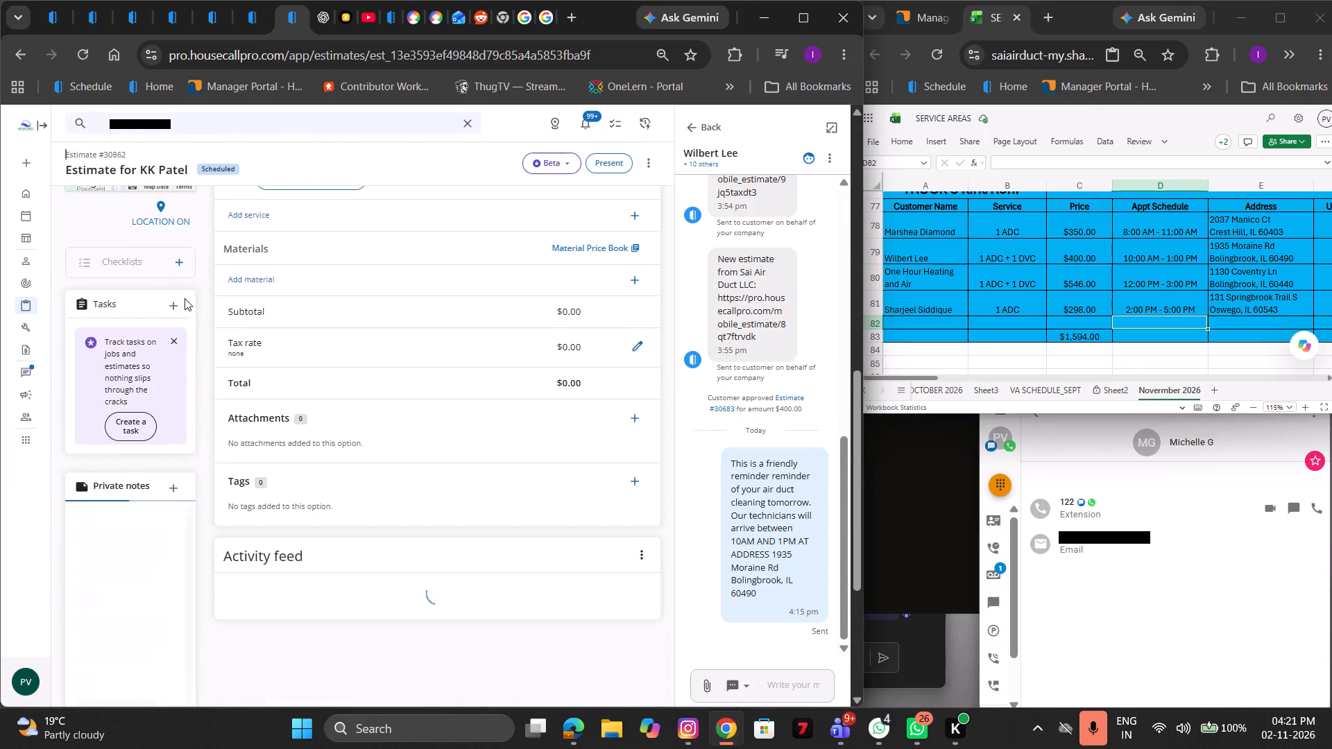
scroll(185, 298, down, 1)
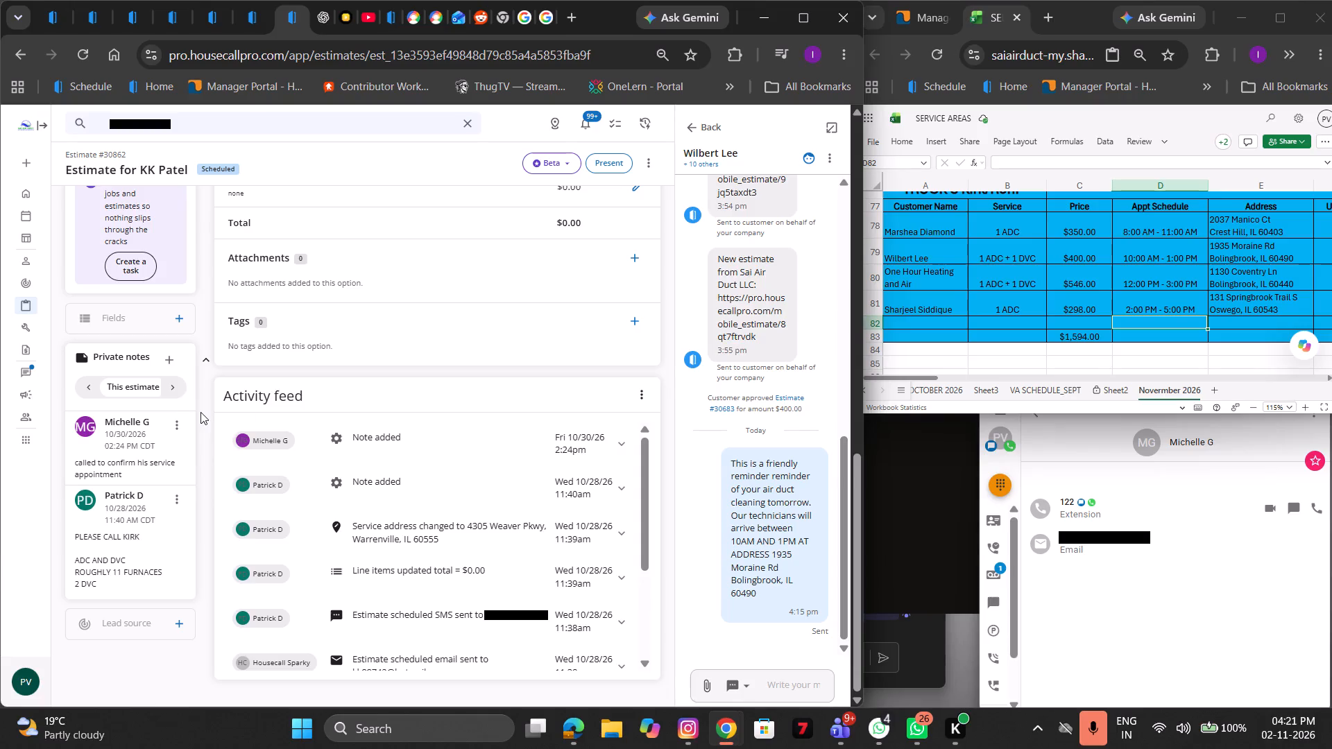
scroll(200, 412, up, 5)
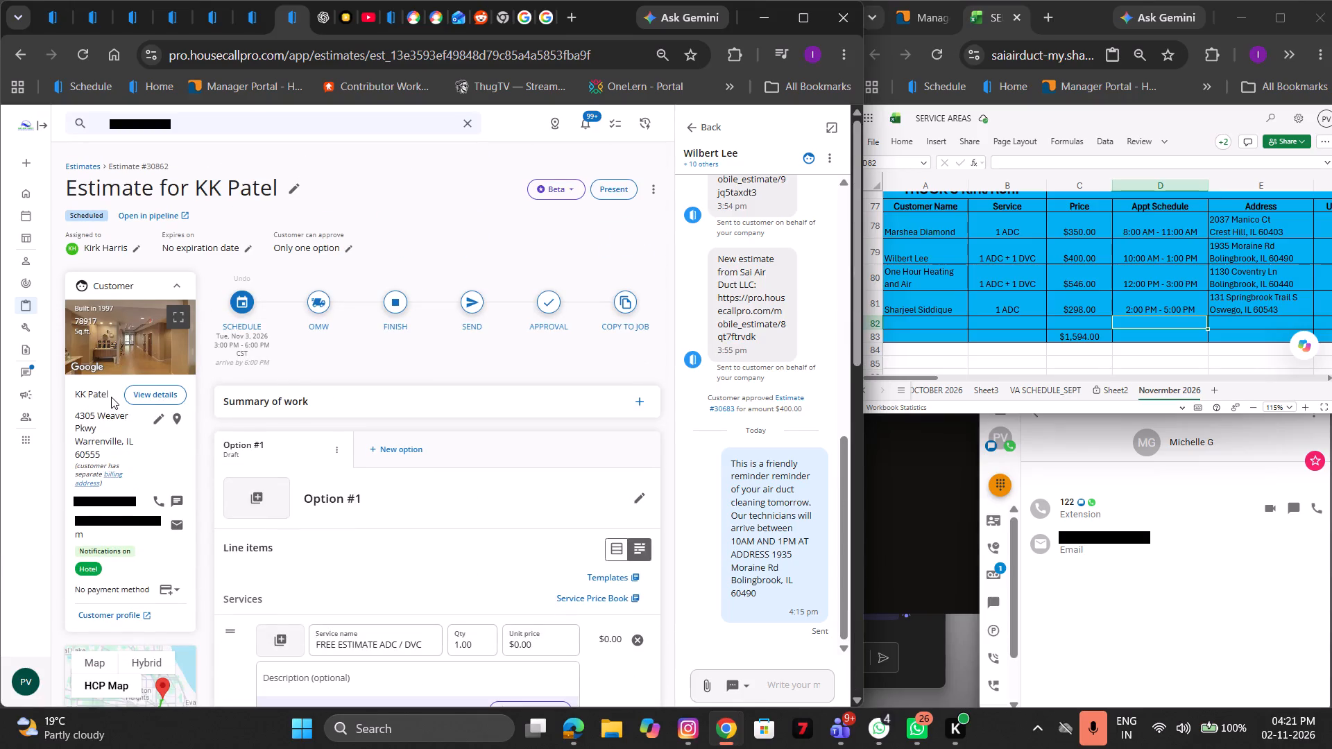
drag(111, 397, 67, 385)
key(ctrl+c)
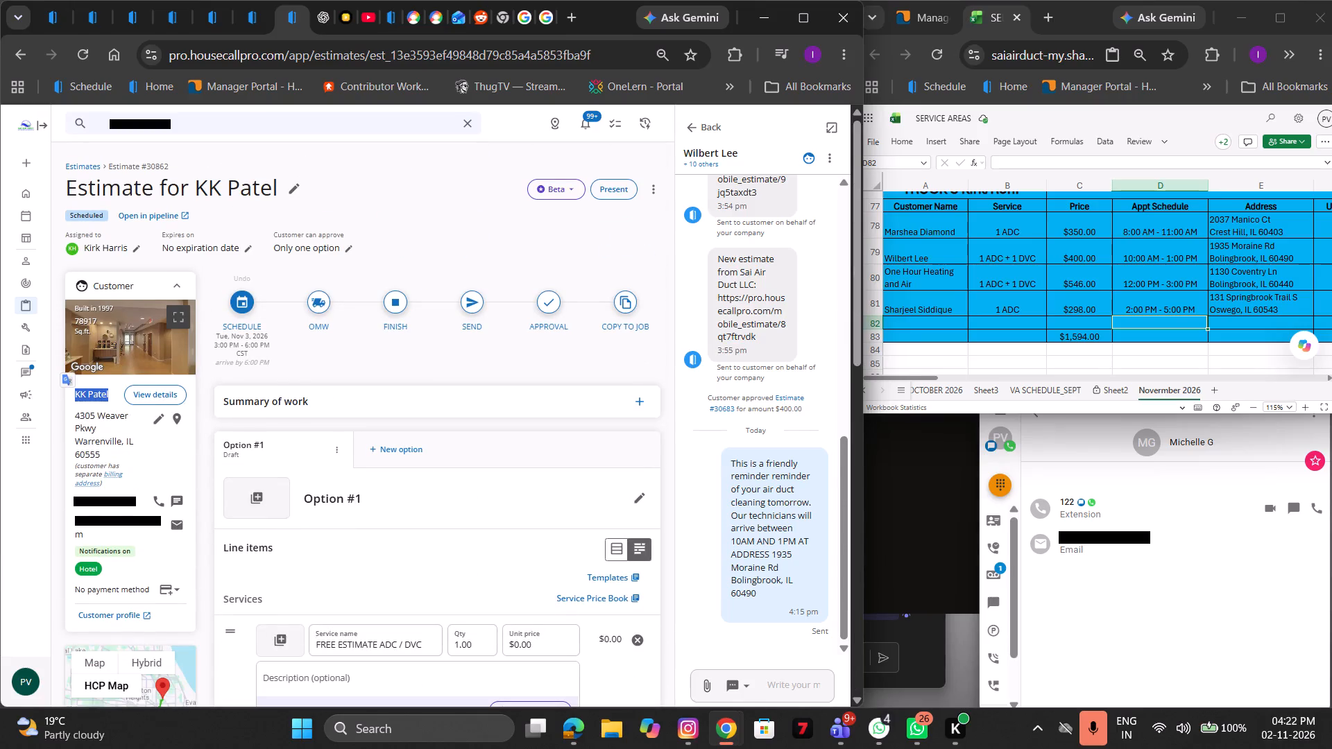
double_click(915, 325)
key(ctrl+v)
Enter FREE ESTIMATE COMMERCIAL in the Service cell of row 82.
click(1030, 325)
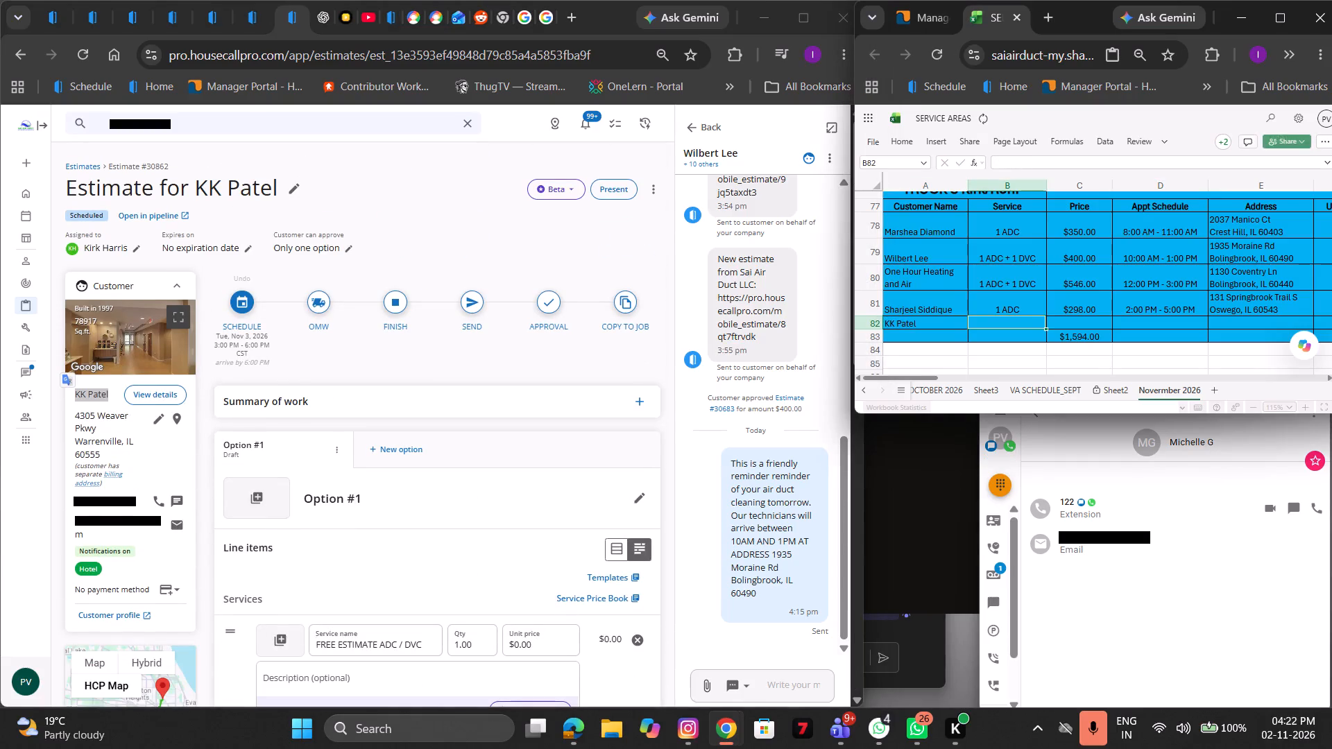
double_click(1030, 325)
key(shift+s)
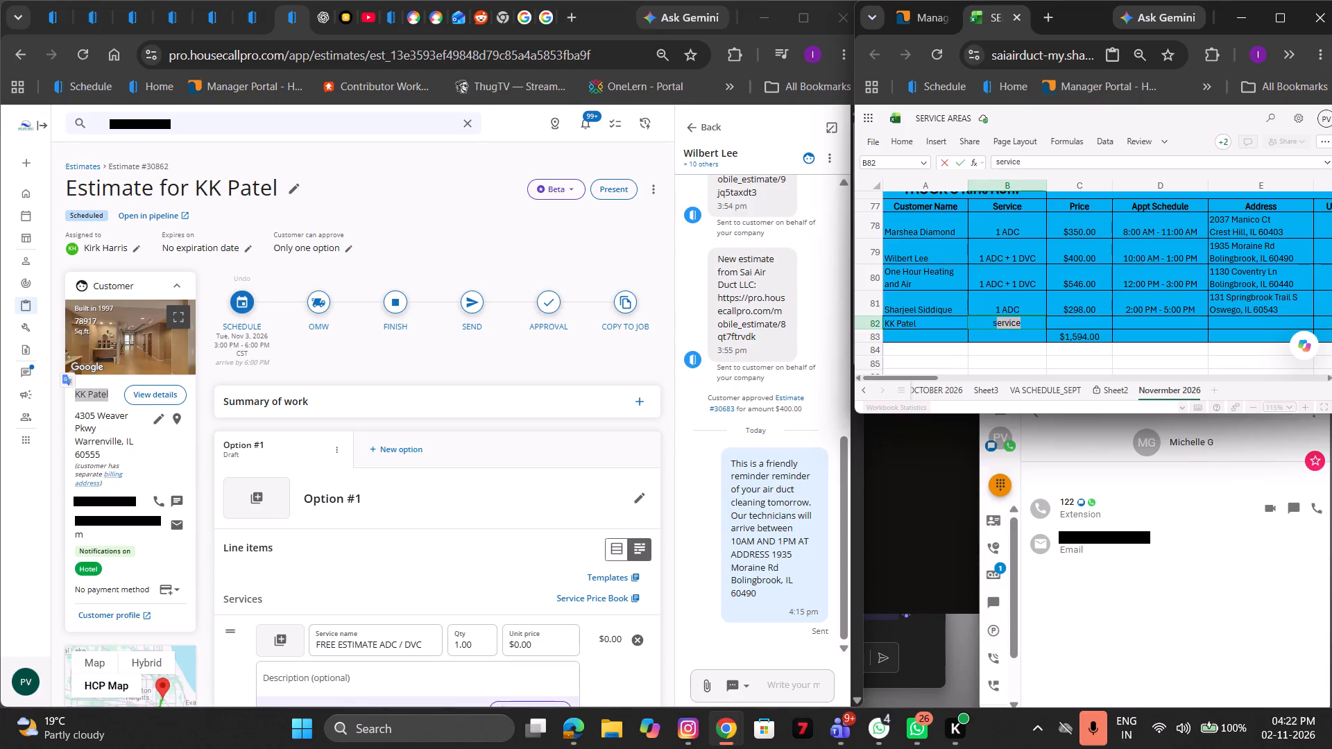
key(BackSpace)
key(BackSpace)
text(fr)
key(BackSpace)
key(BackSpace)
text(FREE)
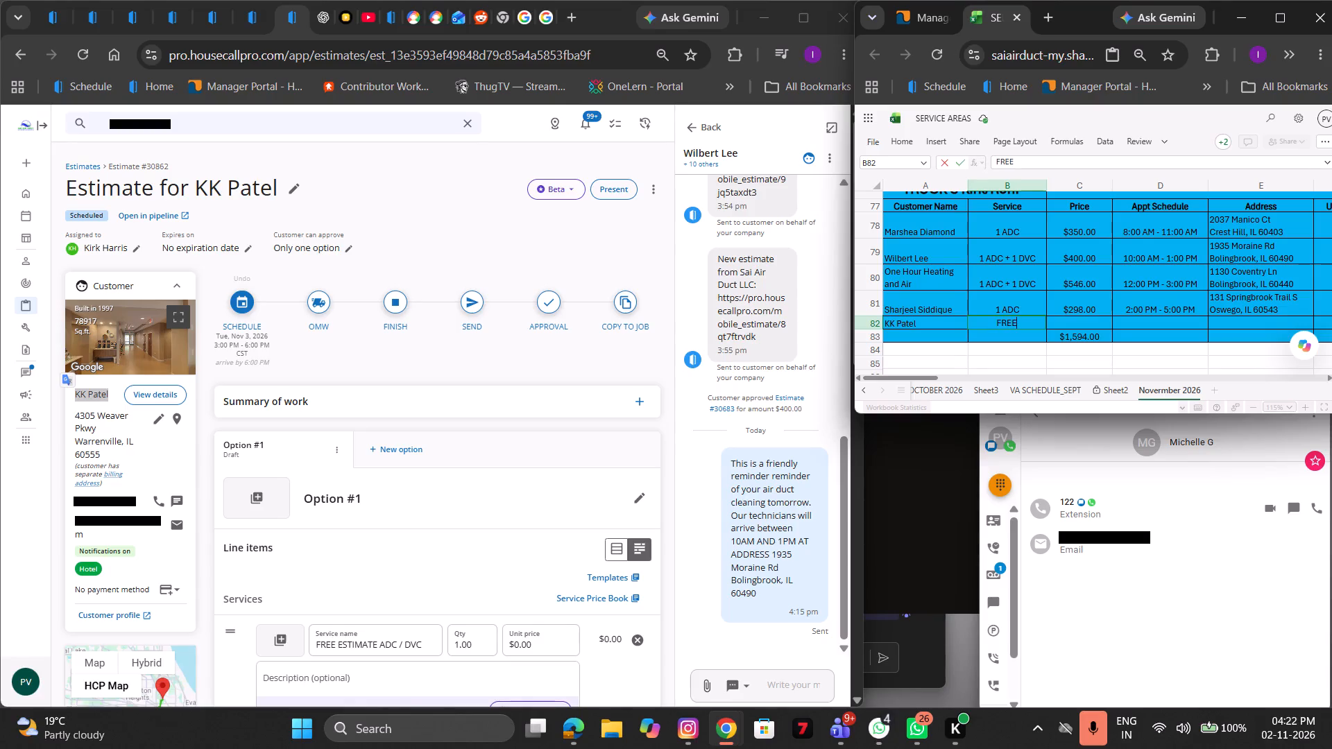
key(BackSpace)
key(BackSpace)
key(BackSpace)
key(BackSpace)
text(CO)
key(BackSpace)
key(BackSpace)
key(BackSpace)
text(FREE EAS)
key(BackSpace)
key(BackSpace)
text(STIMATE COMMERCIAL)
click(1097, 325)
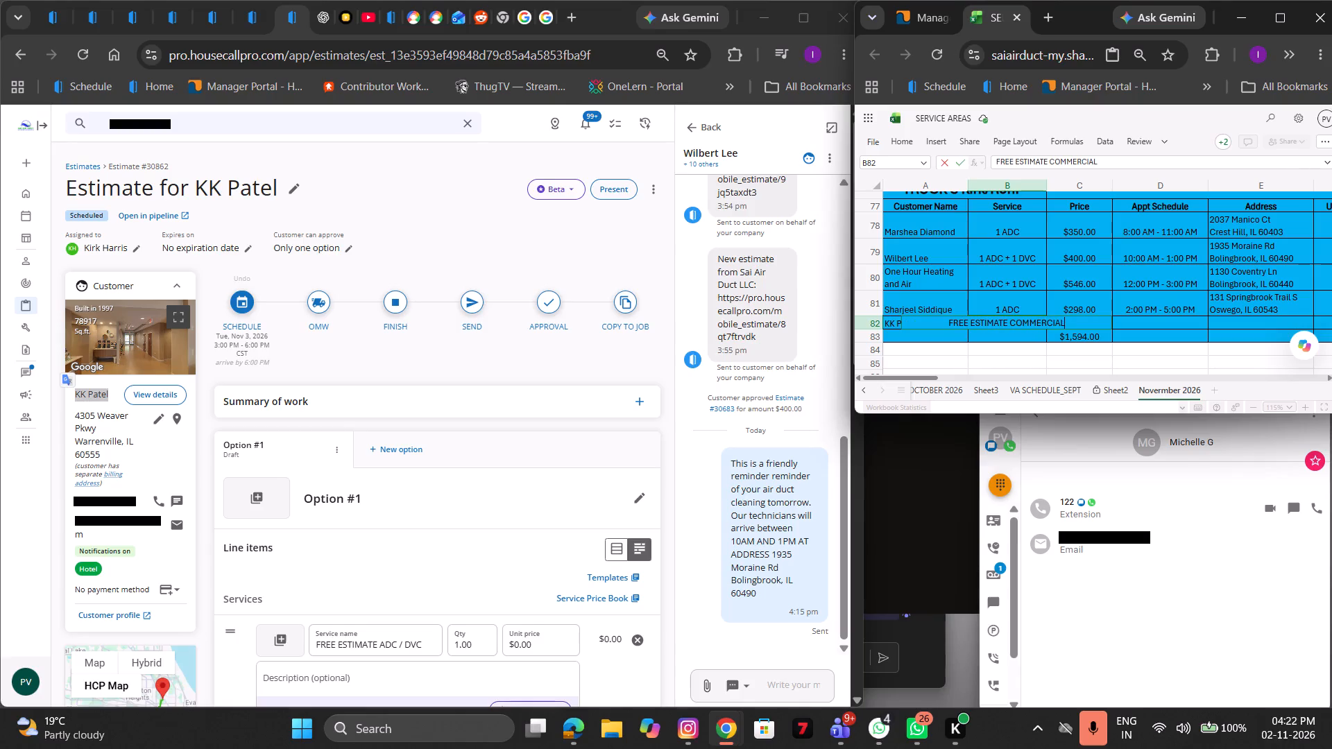
Copy the appointment time 3:00 PM - 6:00 PM from estimate #30862 into the Appt Schedule cell of row 82.
drag(276, 347, 244, 333)
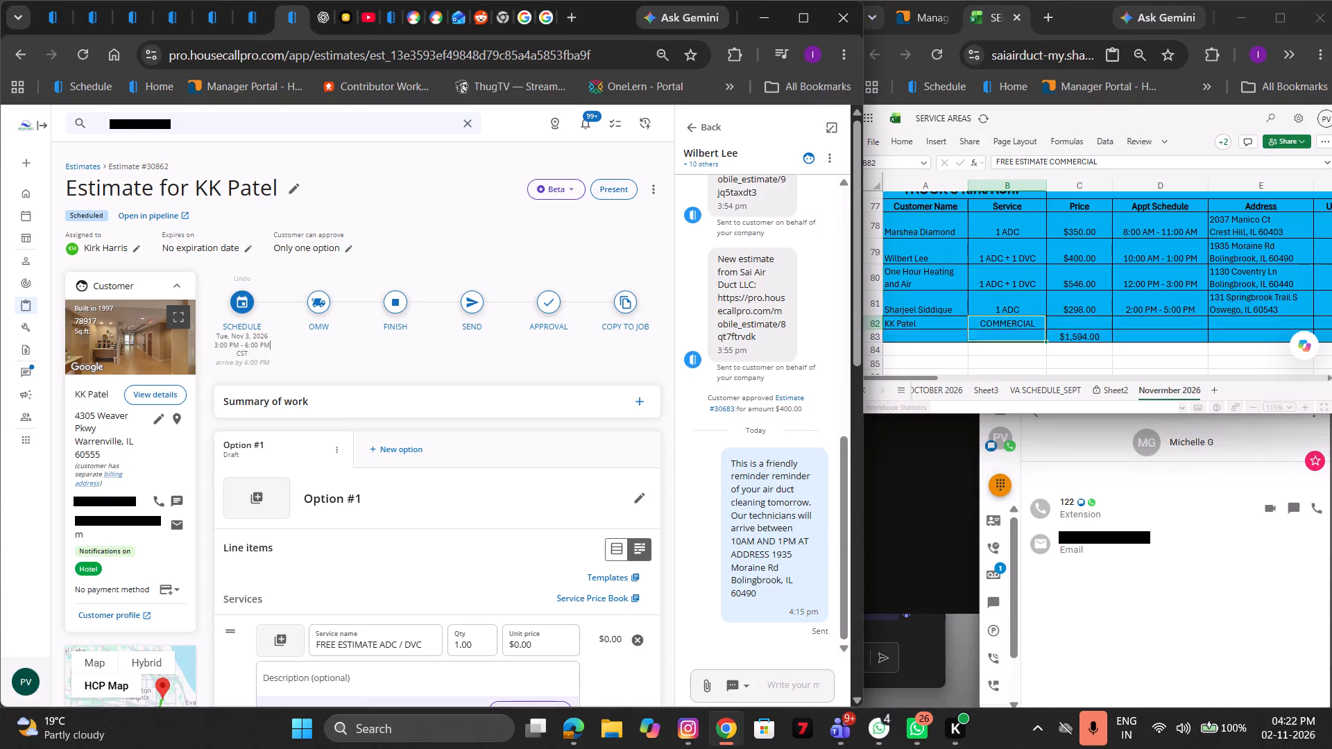
drag(244, 333, 232, 337)
click(232, 337)
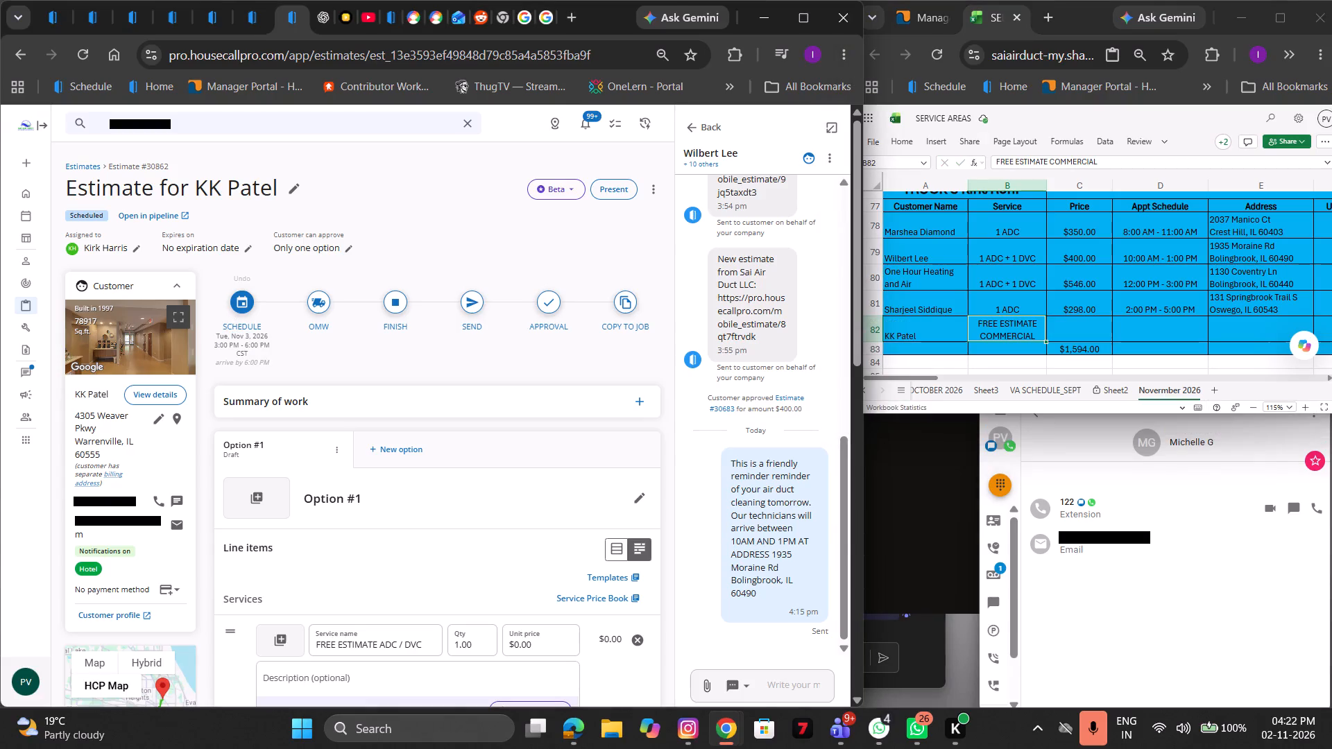
drag(215, 345, 278, 343)
key(ctrl+c)
double_click(1141, 327)
key(ctrl+v)
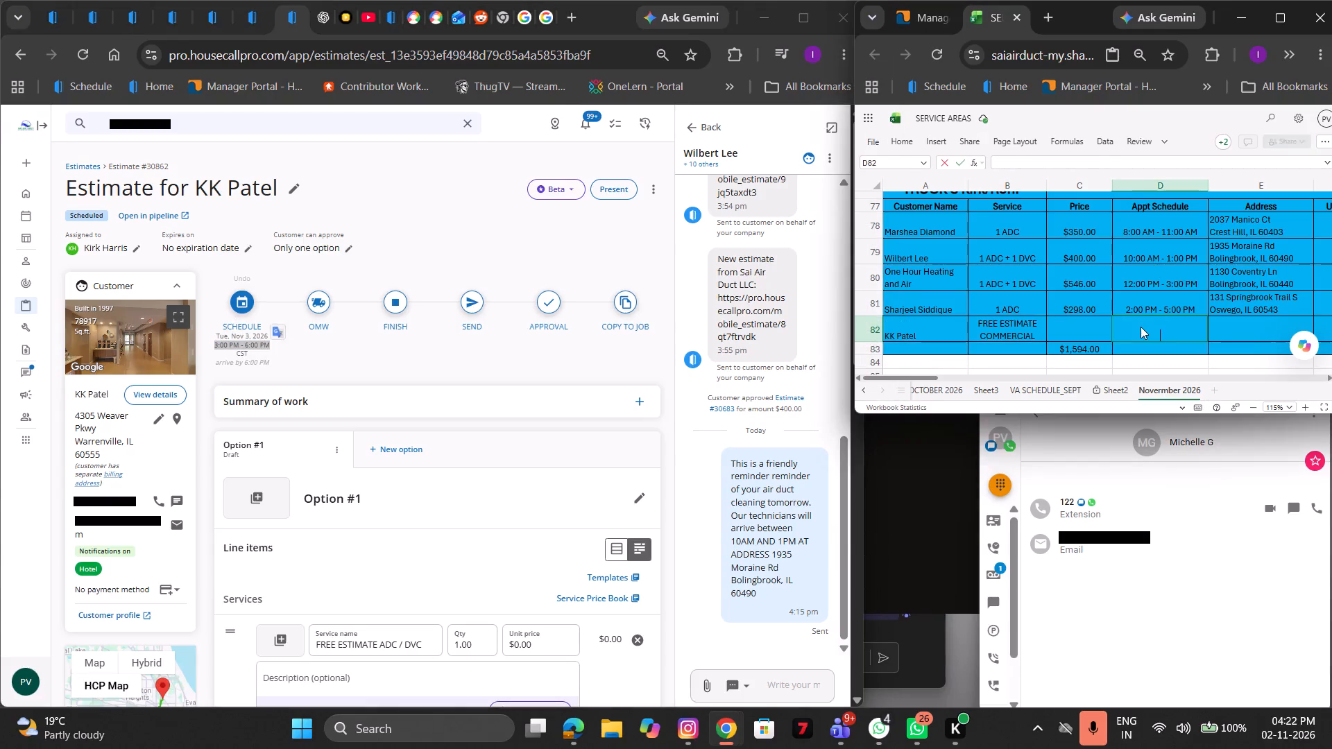
Set the Price in row 82 to $0.00.
click(1072, 335)
text(00)
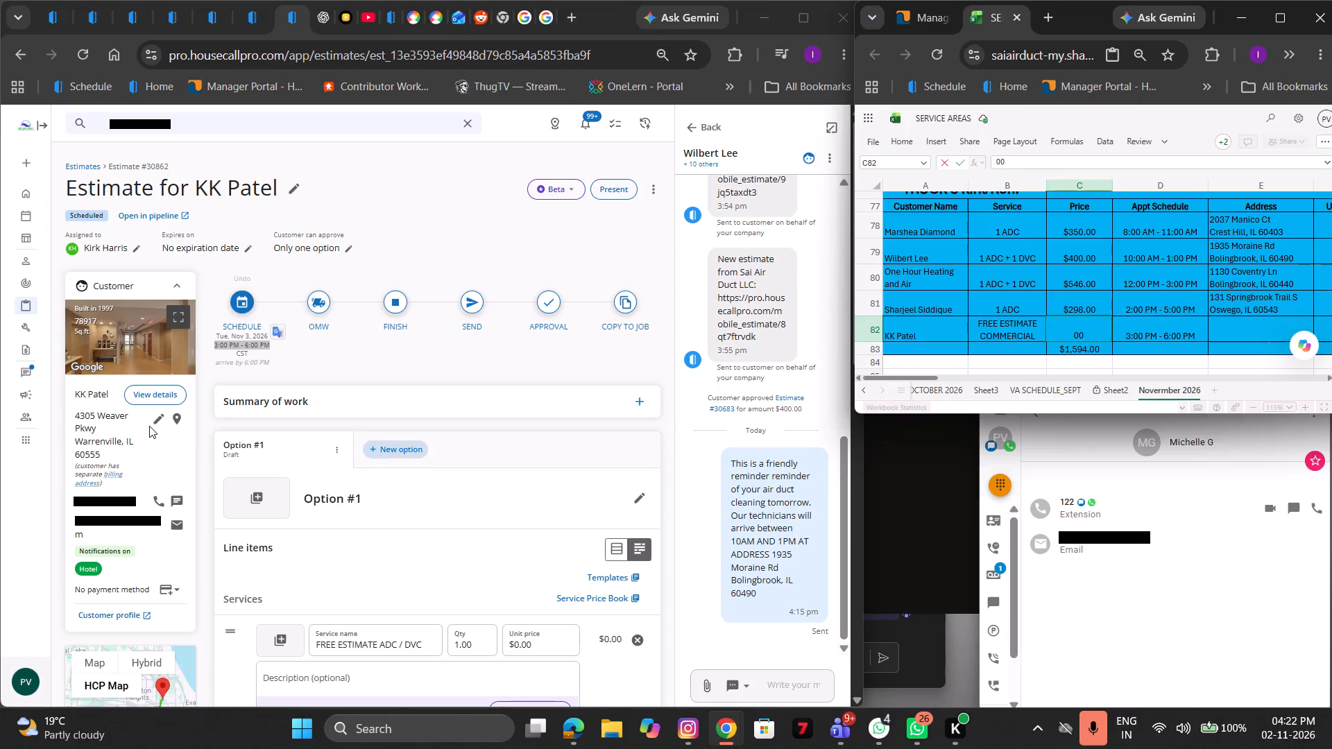
drag(103, 454, 72, 420)
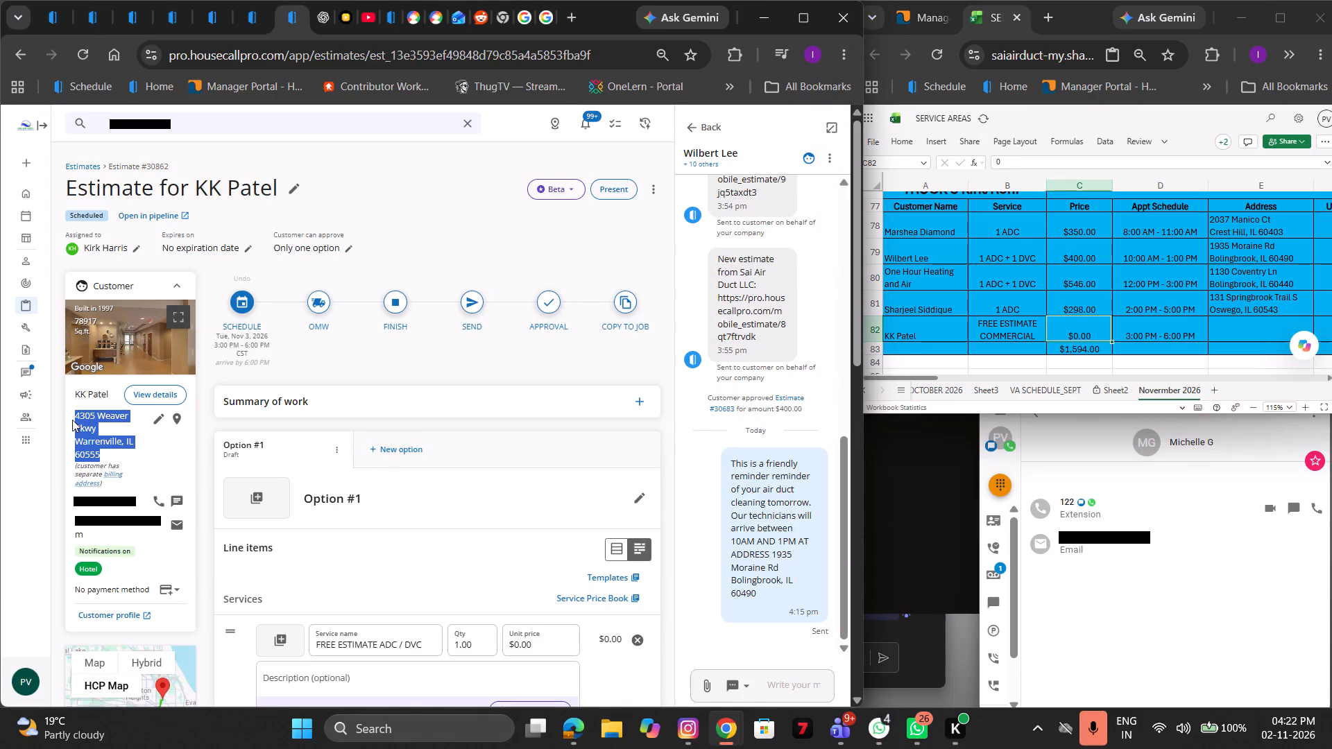
drag(72, 420, 71, 419)
key(ctrl+c)
click(1240, 333)
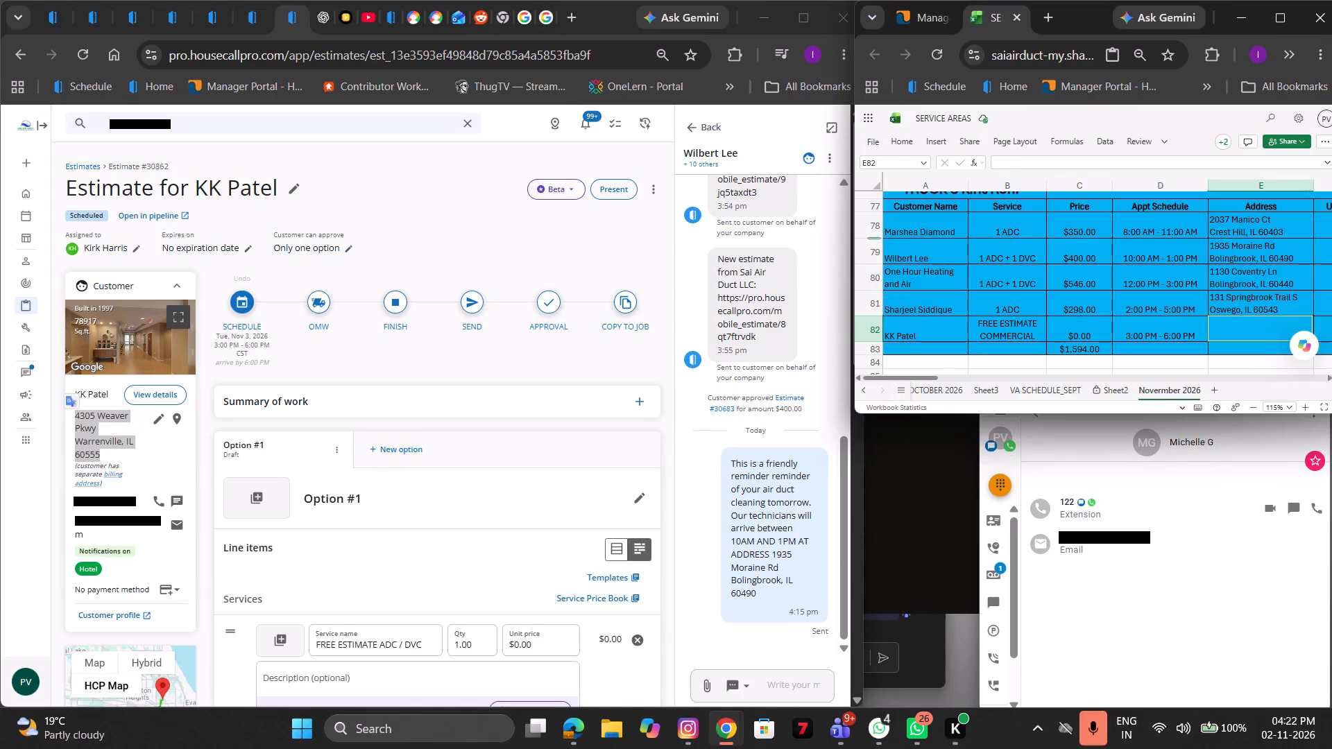
double_click(1240, 333)
key(ctrl+v)
click(1138, 316)
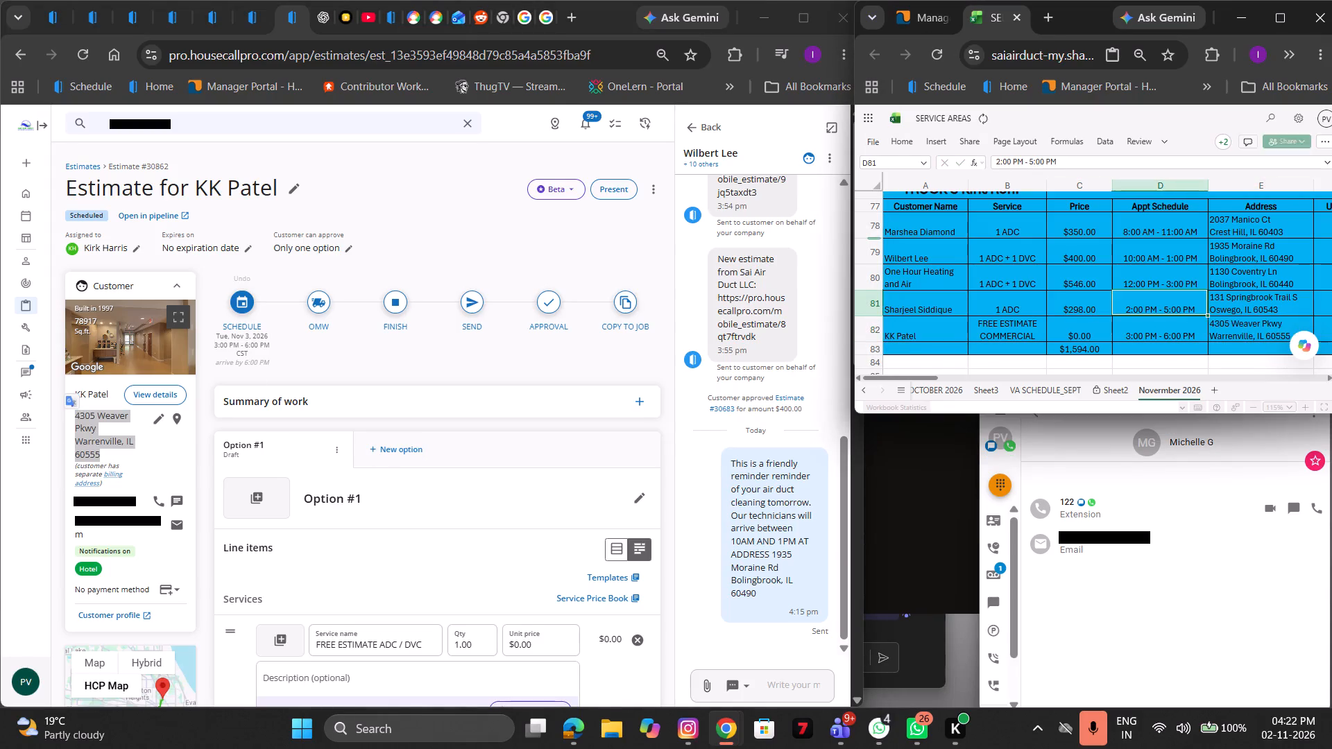
Enlarge the spreadsheet and review the November 3 tables for Trucks 3, 2 and 1, then restore the side-by-side layout.
click(1271, 18)
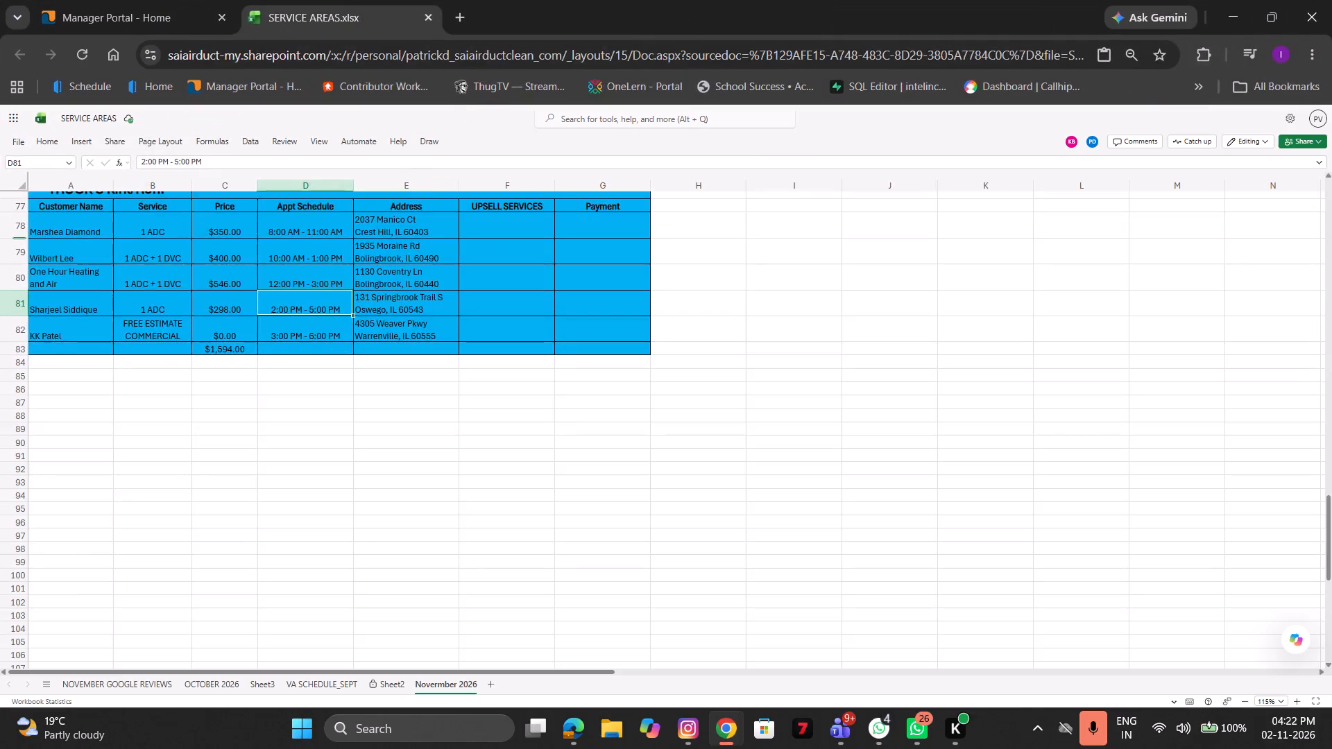
scroll(821, 353, up, 2)
scroll(821, 353, right, 1)
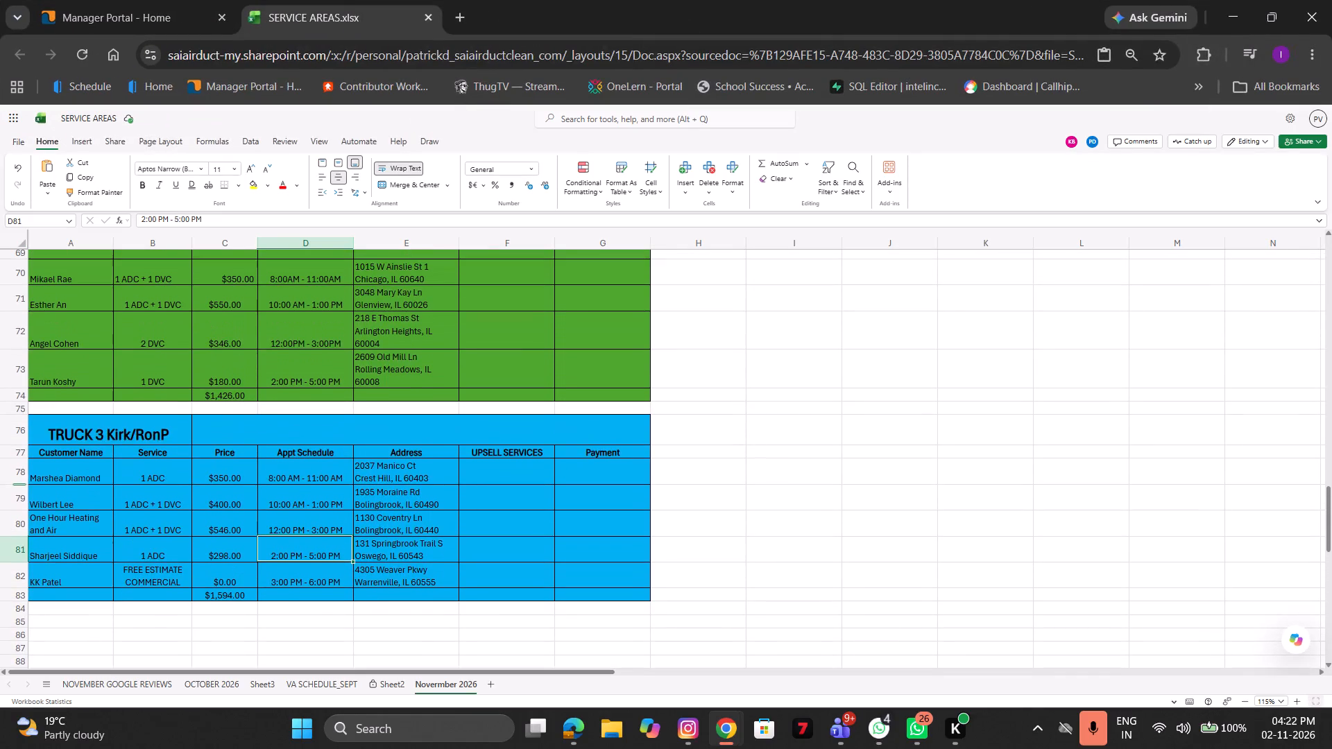
scroll(305, 501, up, 2)
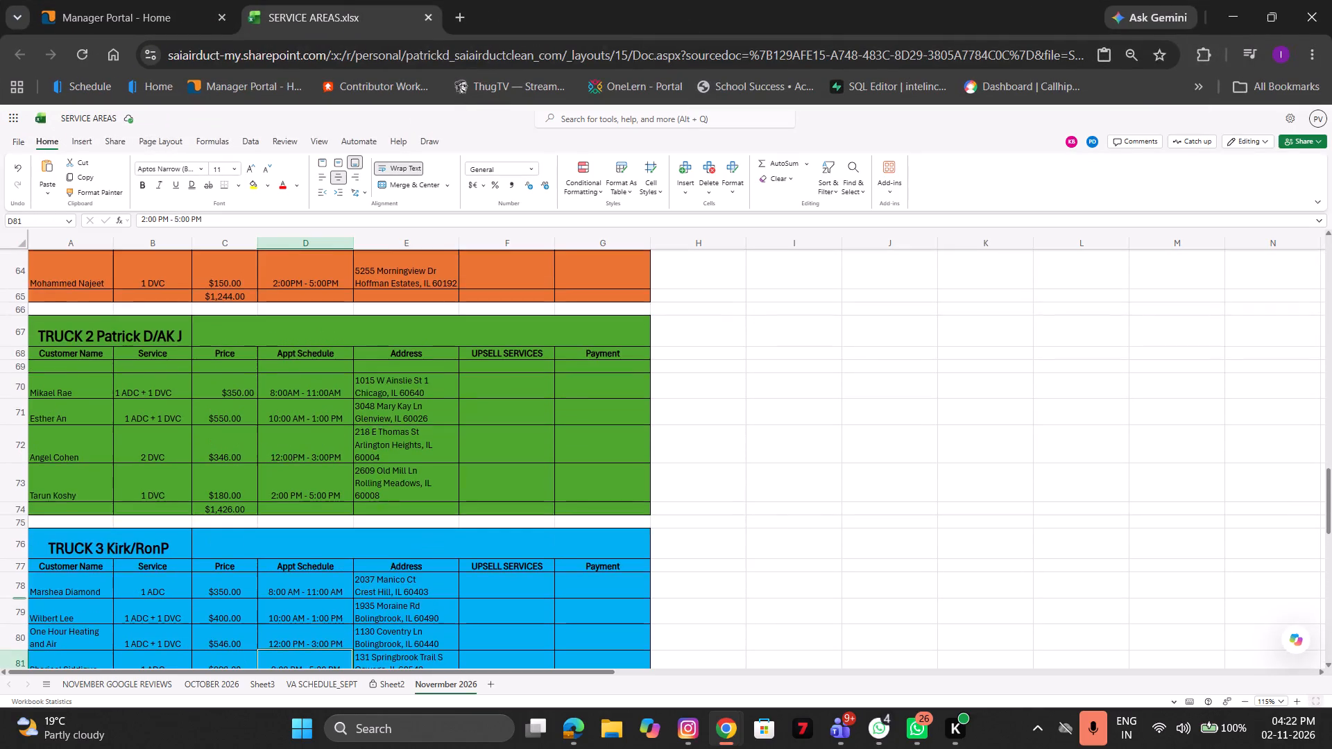
scroll(305, 501, up, 3)
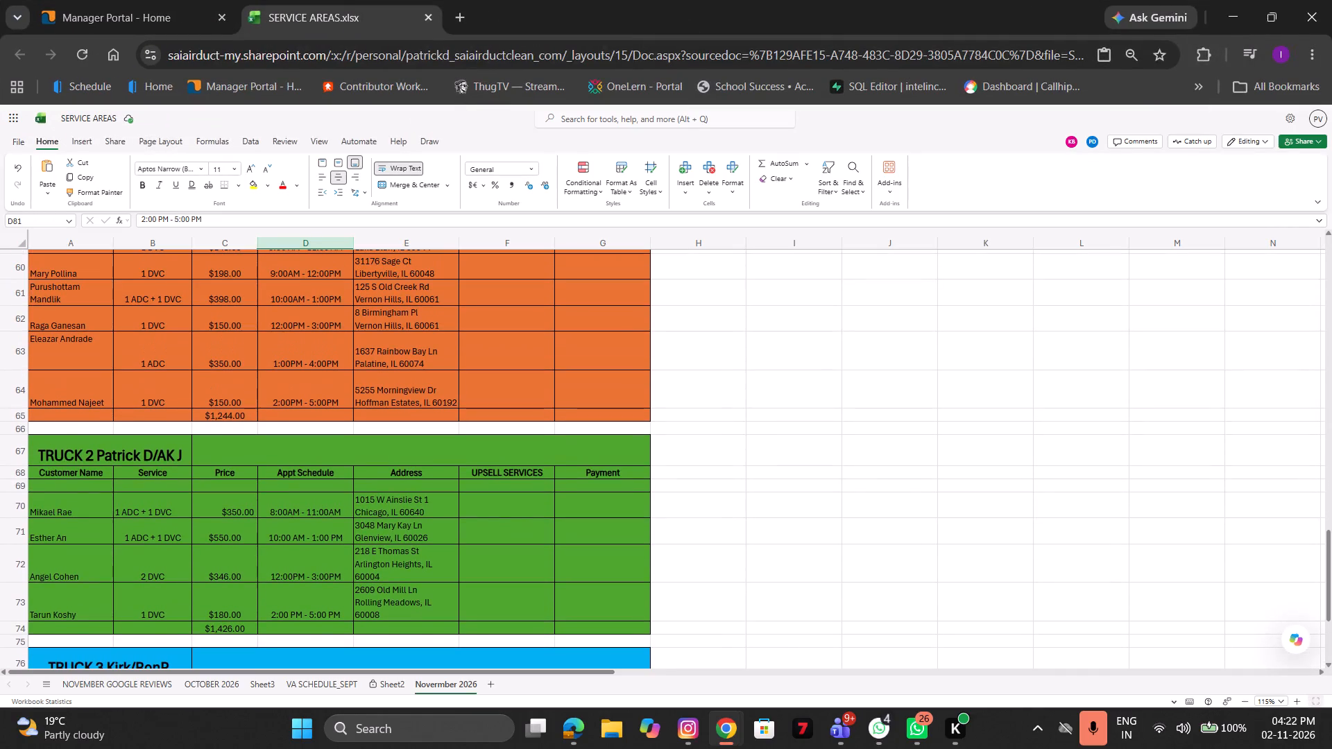
scroll(305, 501, up, 1)
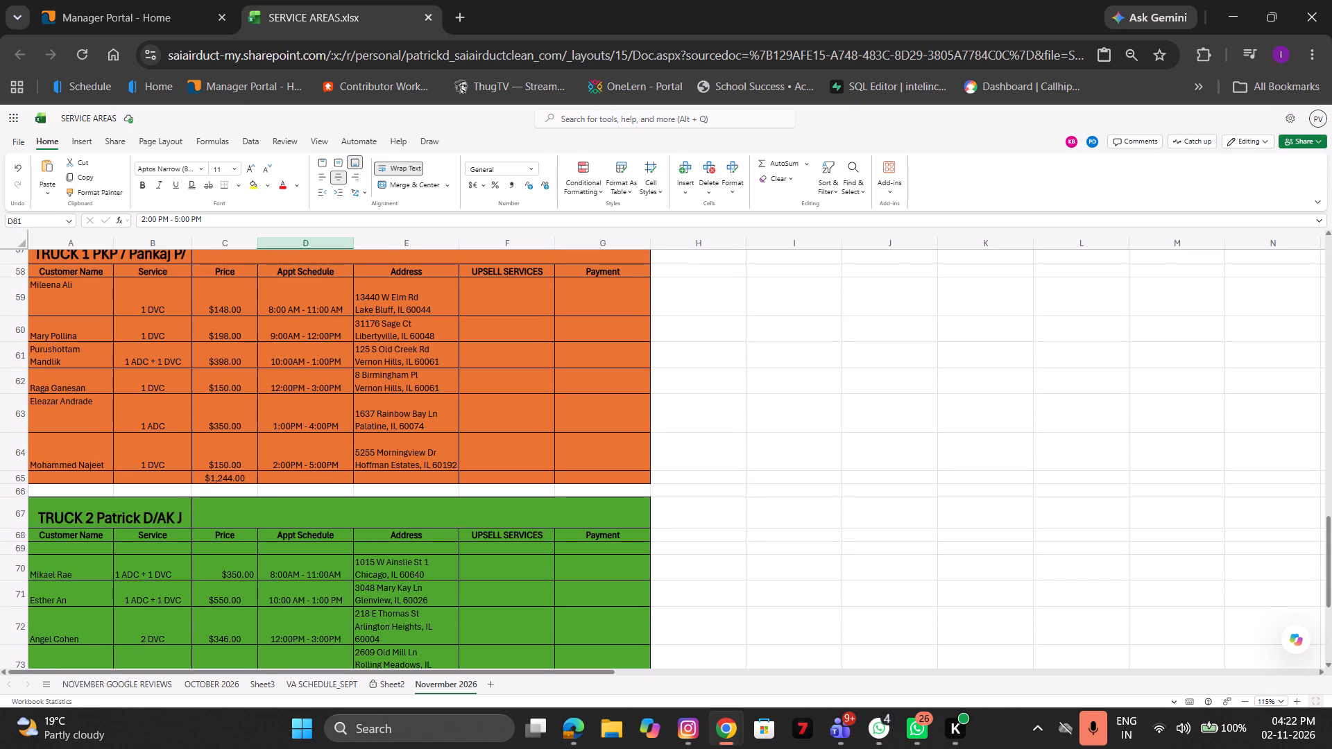
click(1254, 19)
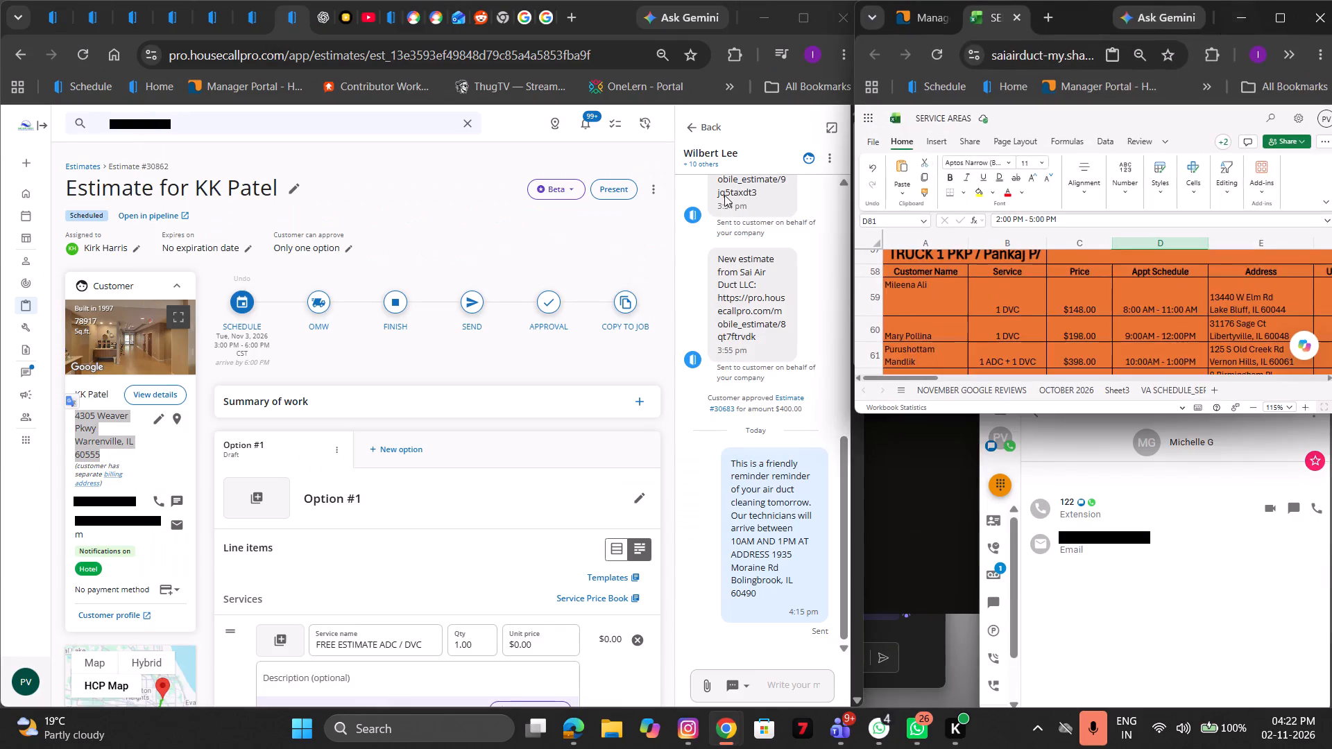
Return to the November 3 calendar and compare its appointments with the Truck 1 rows in the spreadsheet.
scroll(1026, 291, down, 1)
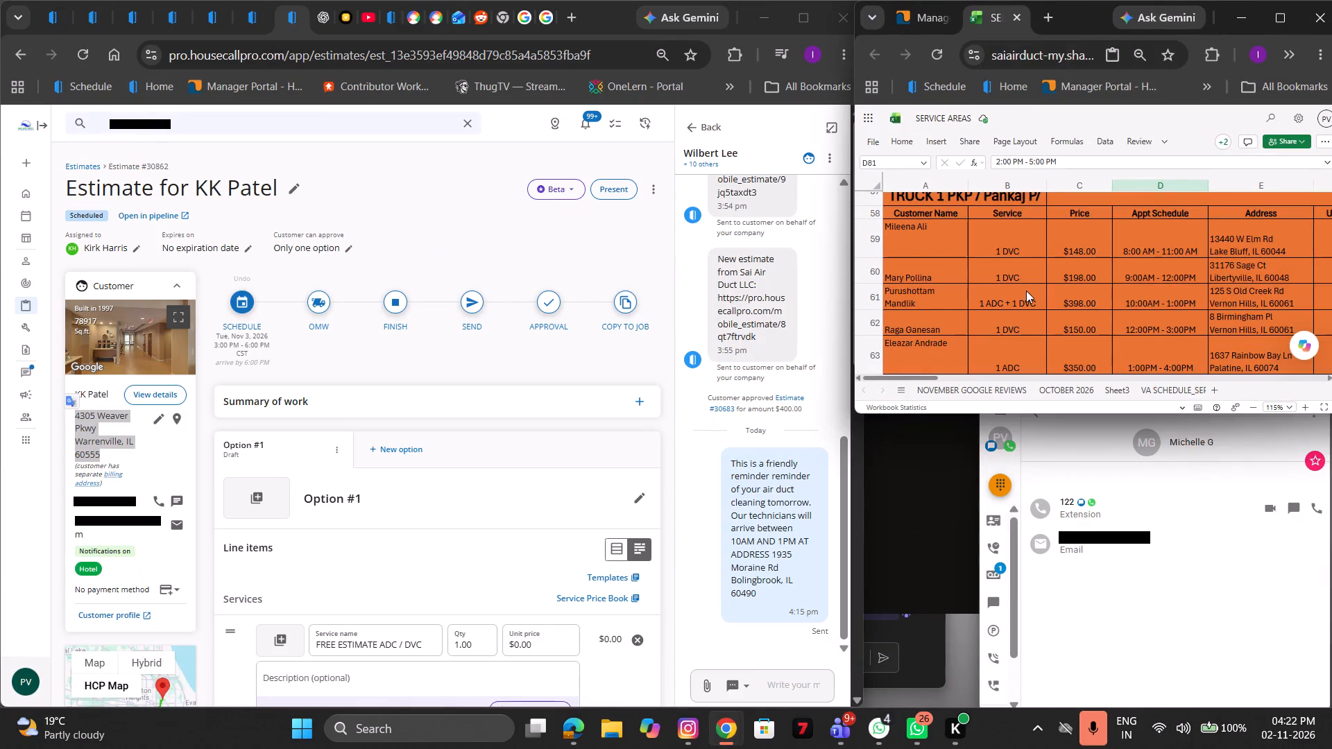
scroll(1026, 291, down, 2)
scroll(979, 293, up, 2)
click(1009, 293)
scroll(1009, 293, down, 1)
scroll(1009, 293, up, 1)
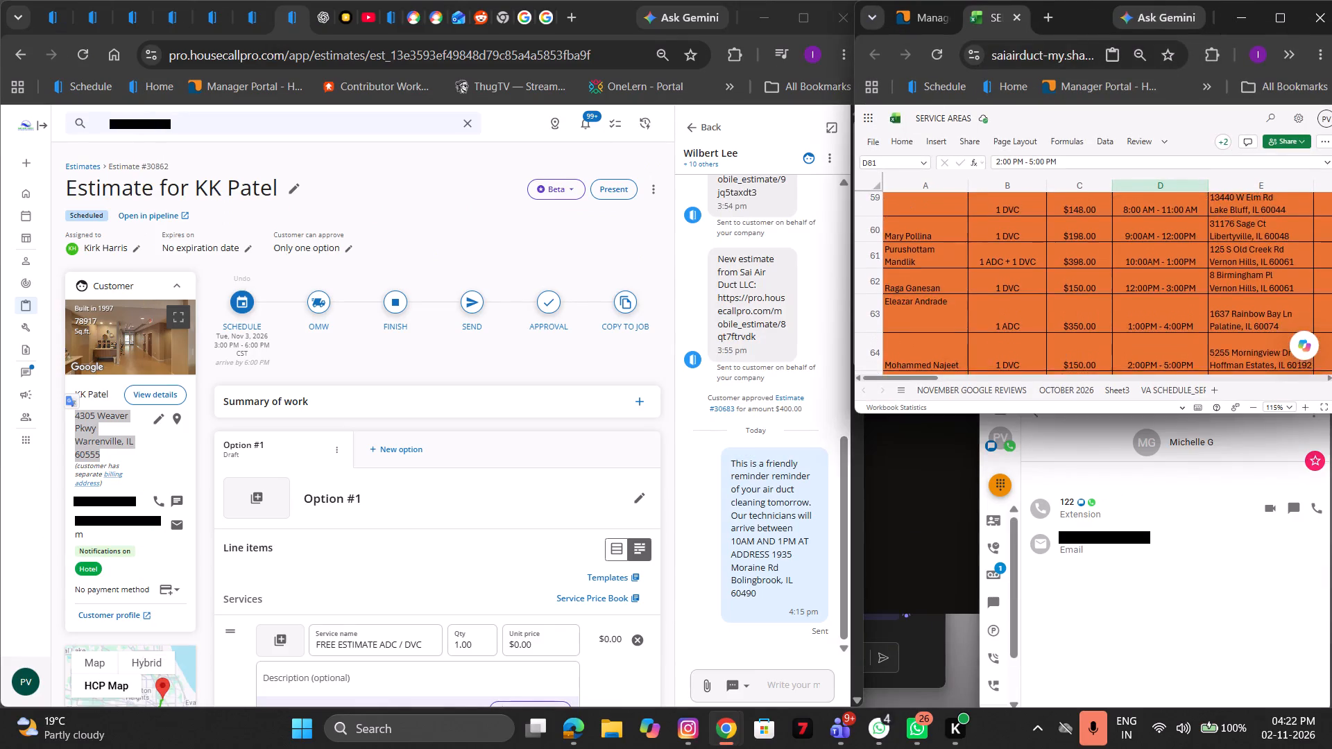
scroll(1009, 293, up, 1)
scroll(22, 487, right, 6)
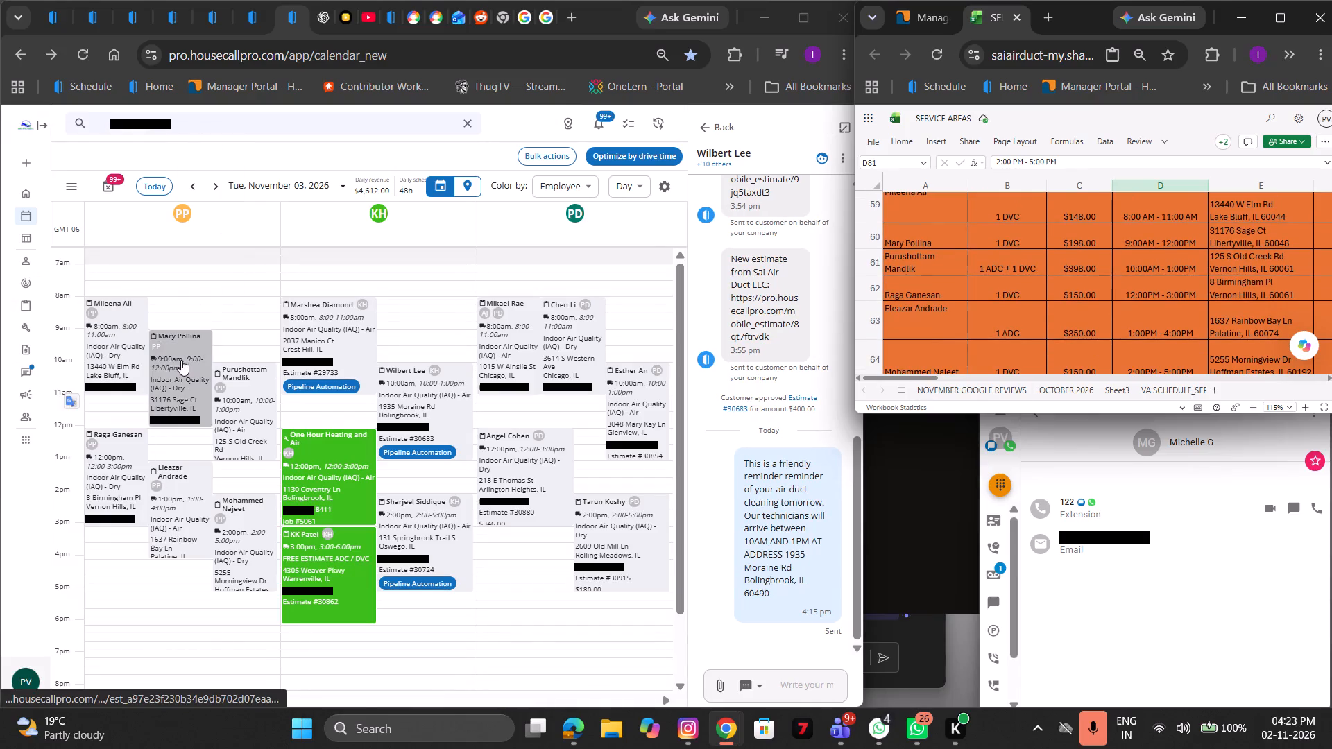
scroll(1061, 283, down, 1)
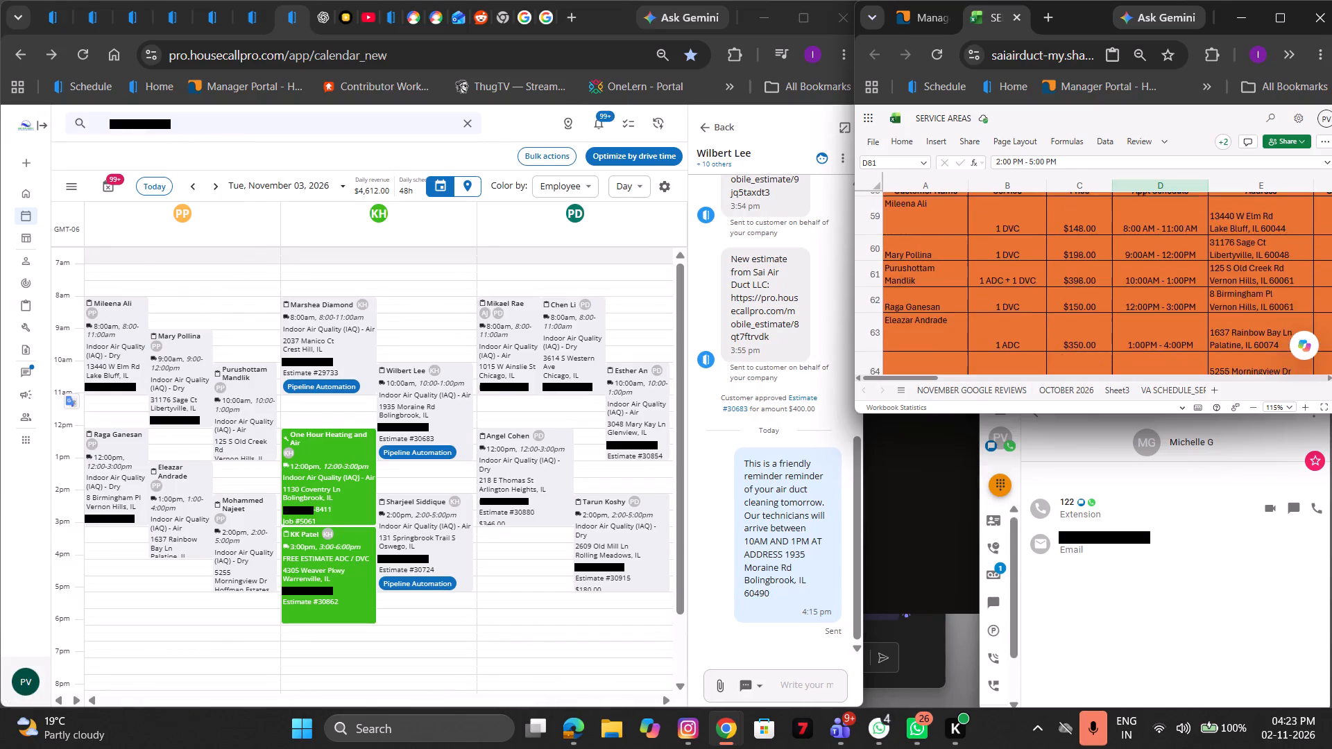
Add leading spaces to the 1 ADC + 1 DVC entry in row 70 to align it with the other Truck 2 services.
scroll(1061, 283, down, 1)
scroll(1061, 283, right, 1)
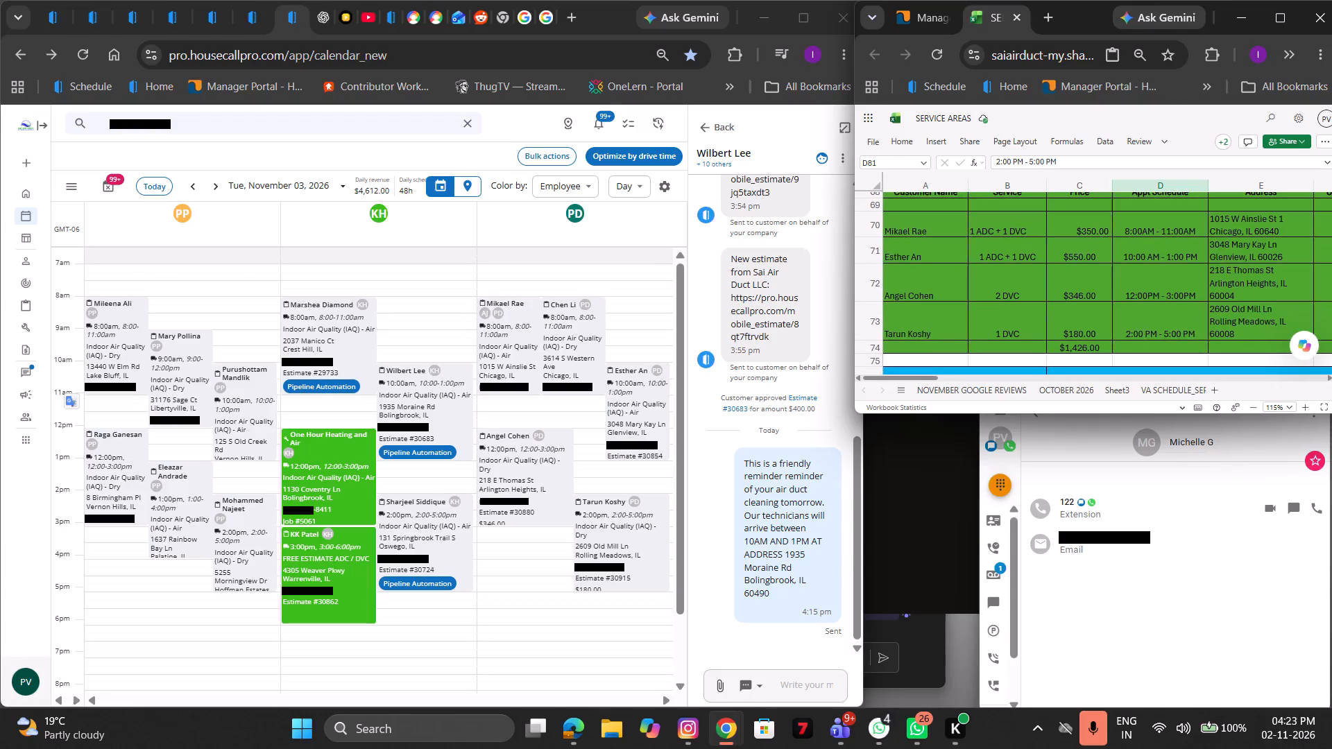
double_click(990, 230)
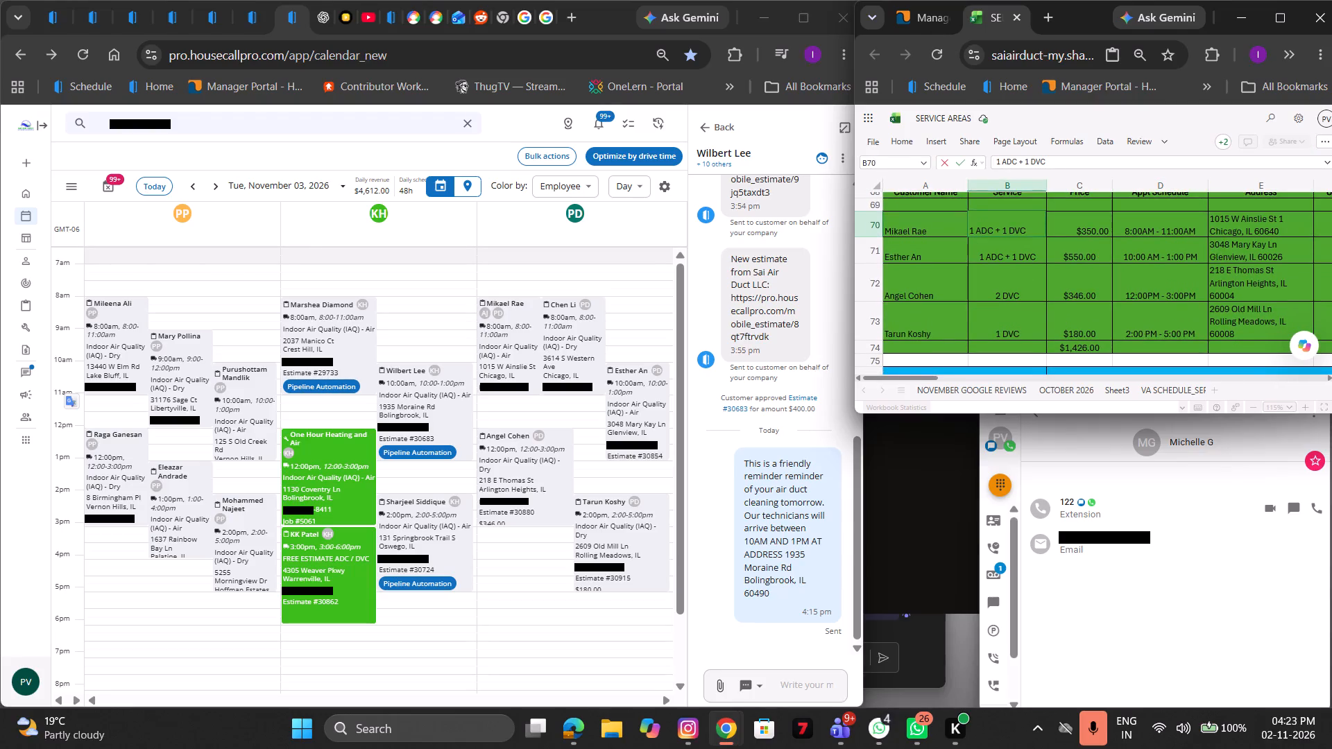
click(971, 230)
key(space)
key(space)
key(space)
key(space)
key(space)
key(space)
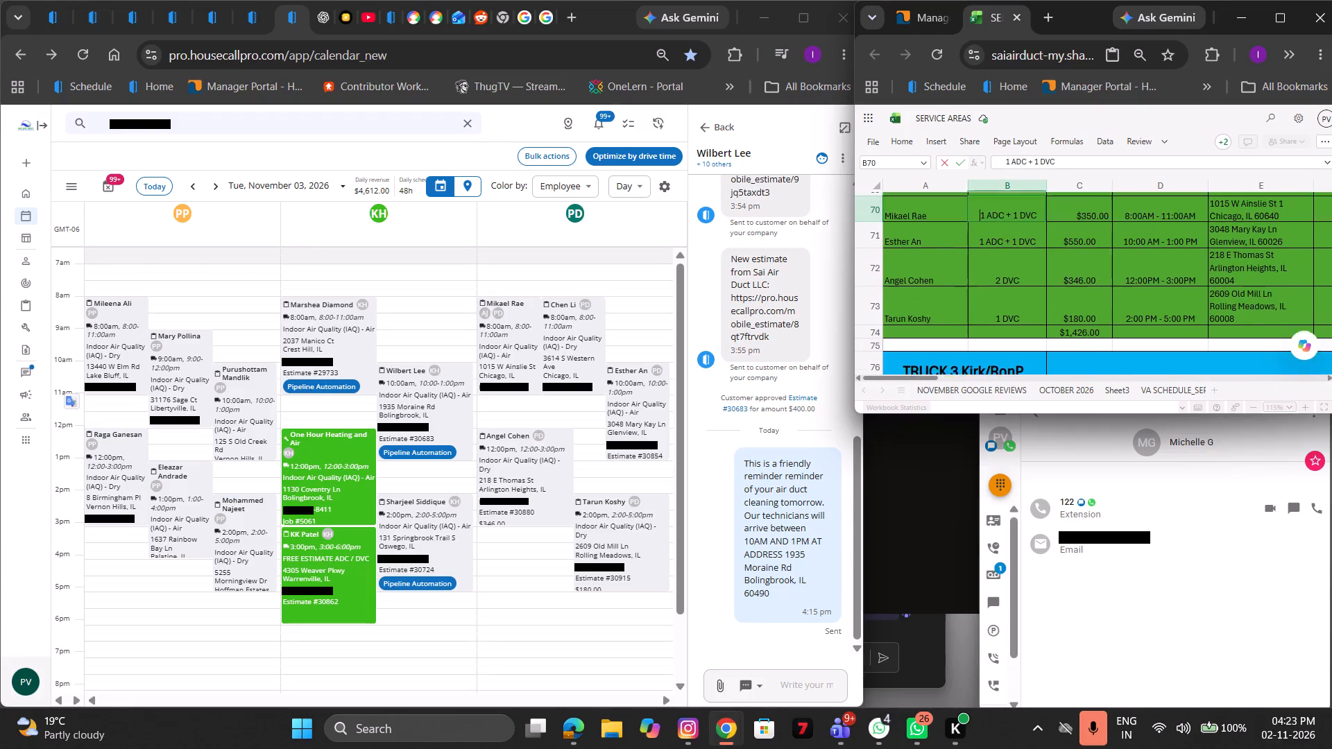
click(998, 306)
Review the Truck 3, Truck 2 and Truck 1 schedule tables for November 3, enlarging the spreadsheet to see them together.
scroll(1030, 354, down, 2)
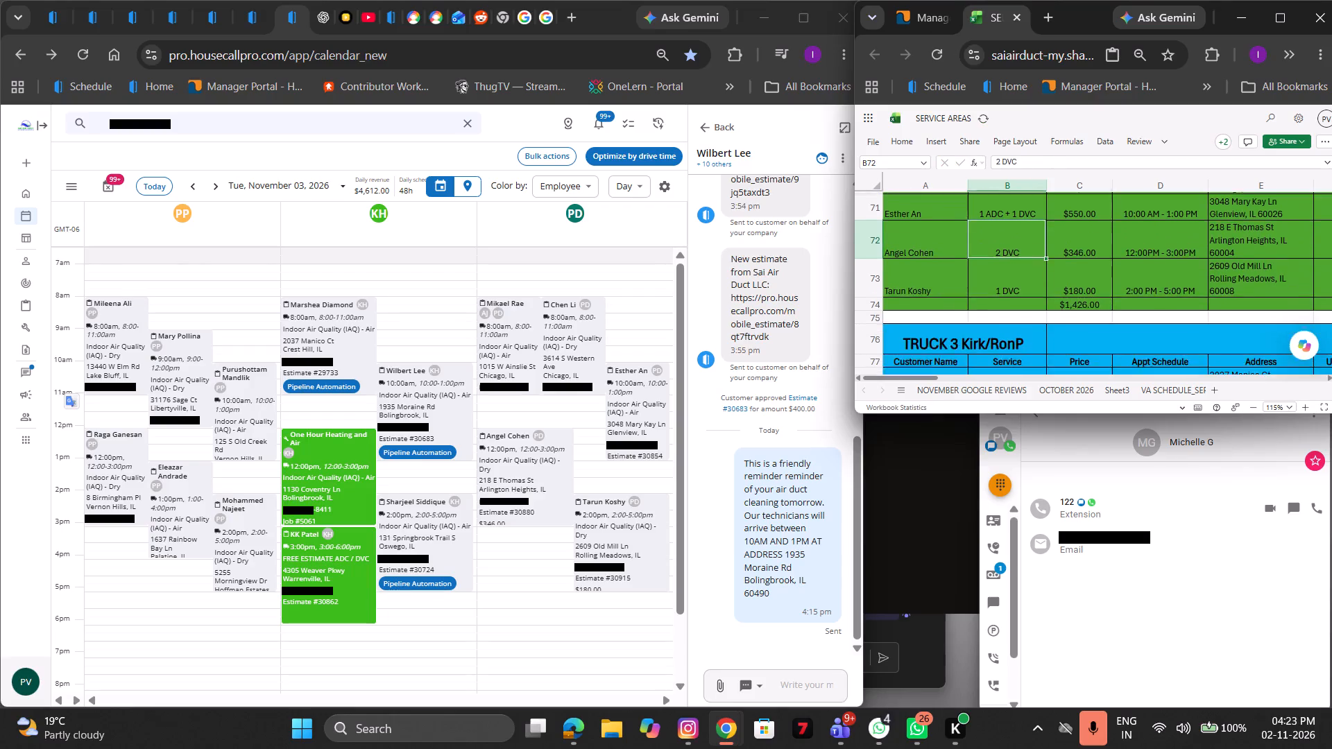
scroll(1030, 354, down, 1)
scroll(1030, 354, up, 2)
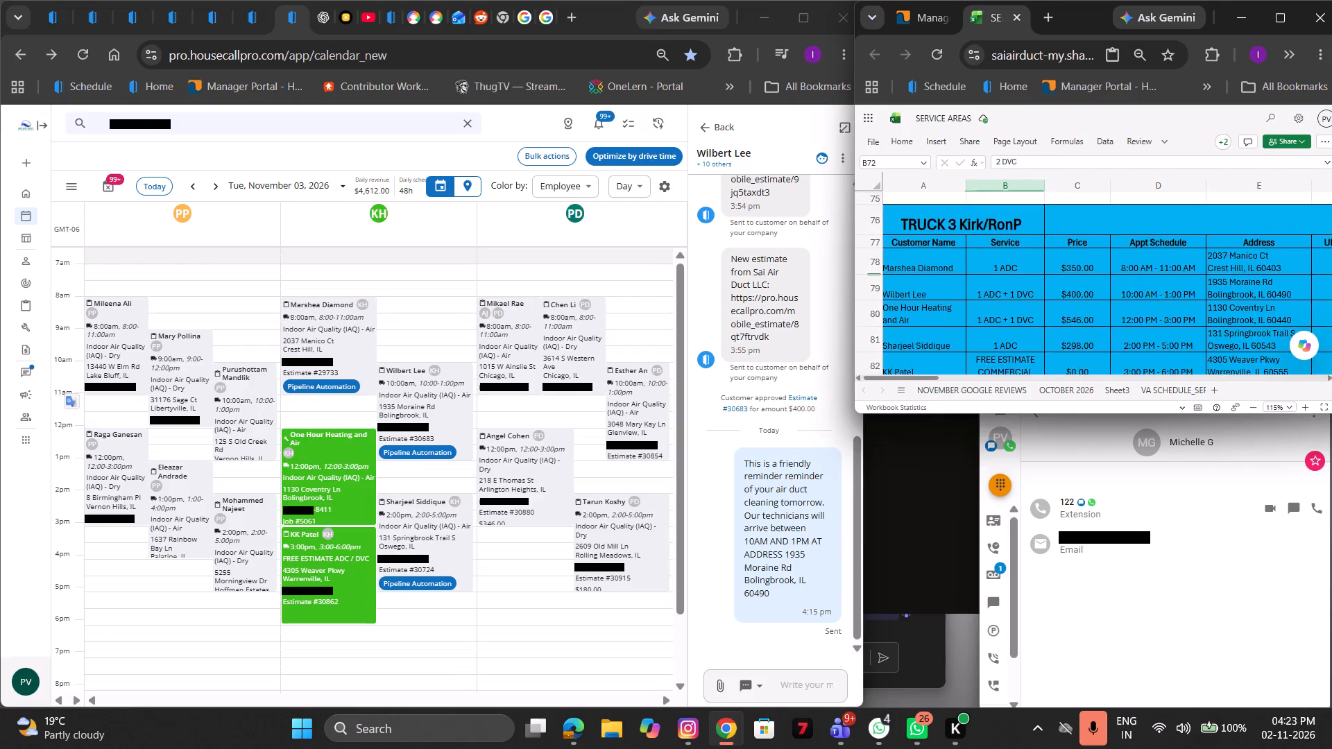
scroll(1030, 354, up, 1)
click(1290, 21)
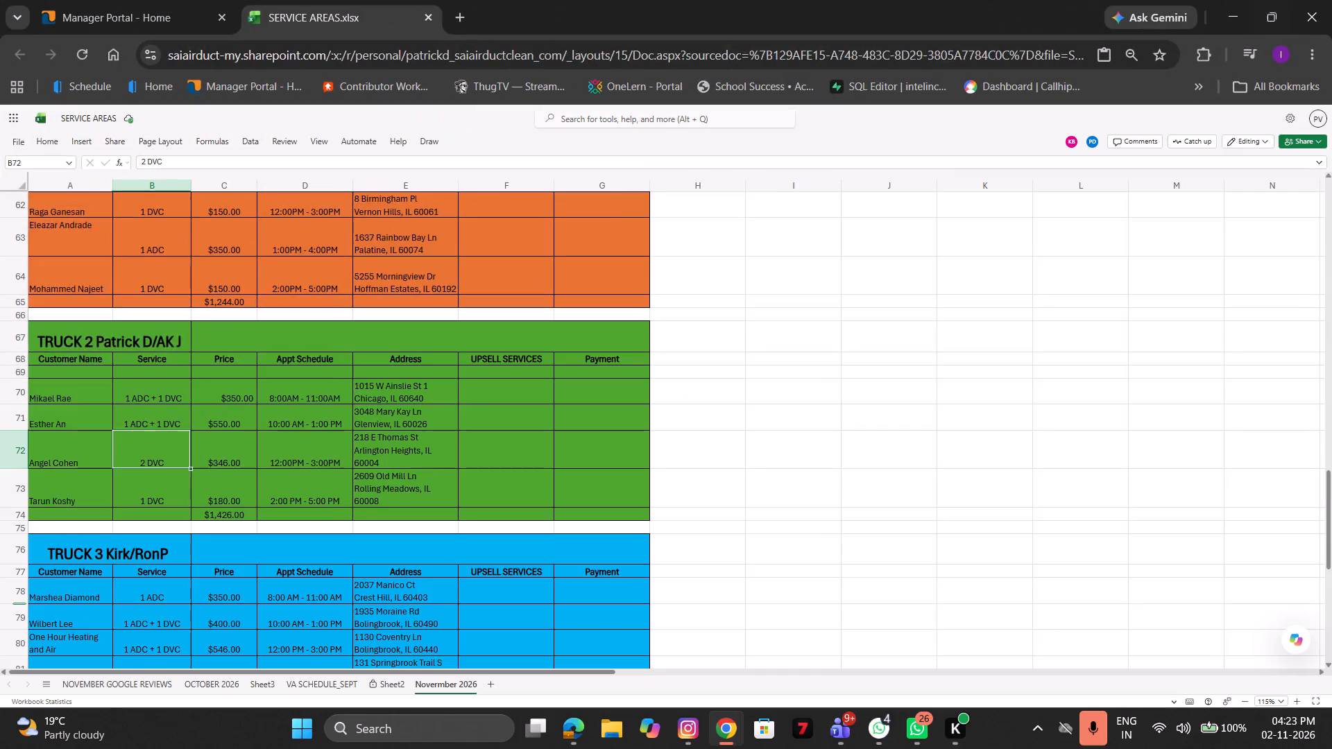
scroll(743, 255, down, 1)
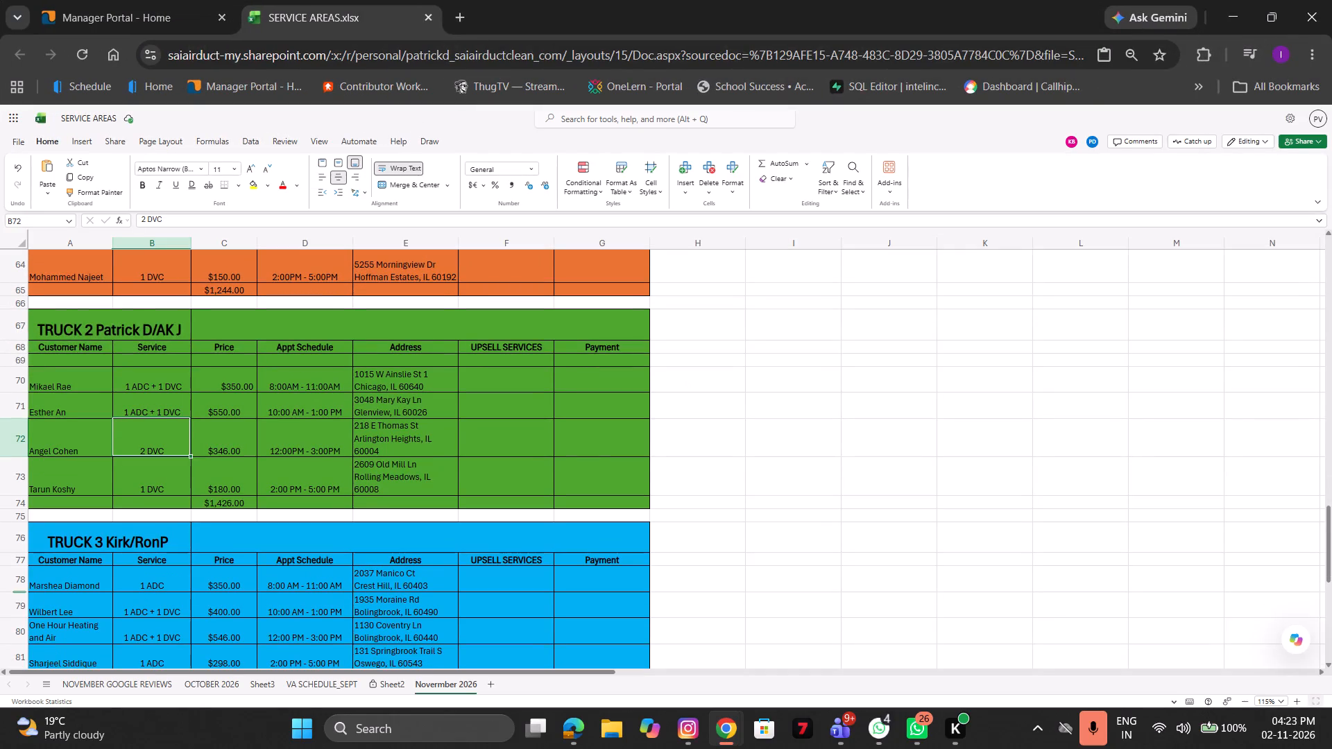
scroll(743, 255, up, 2)
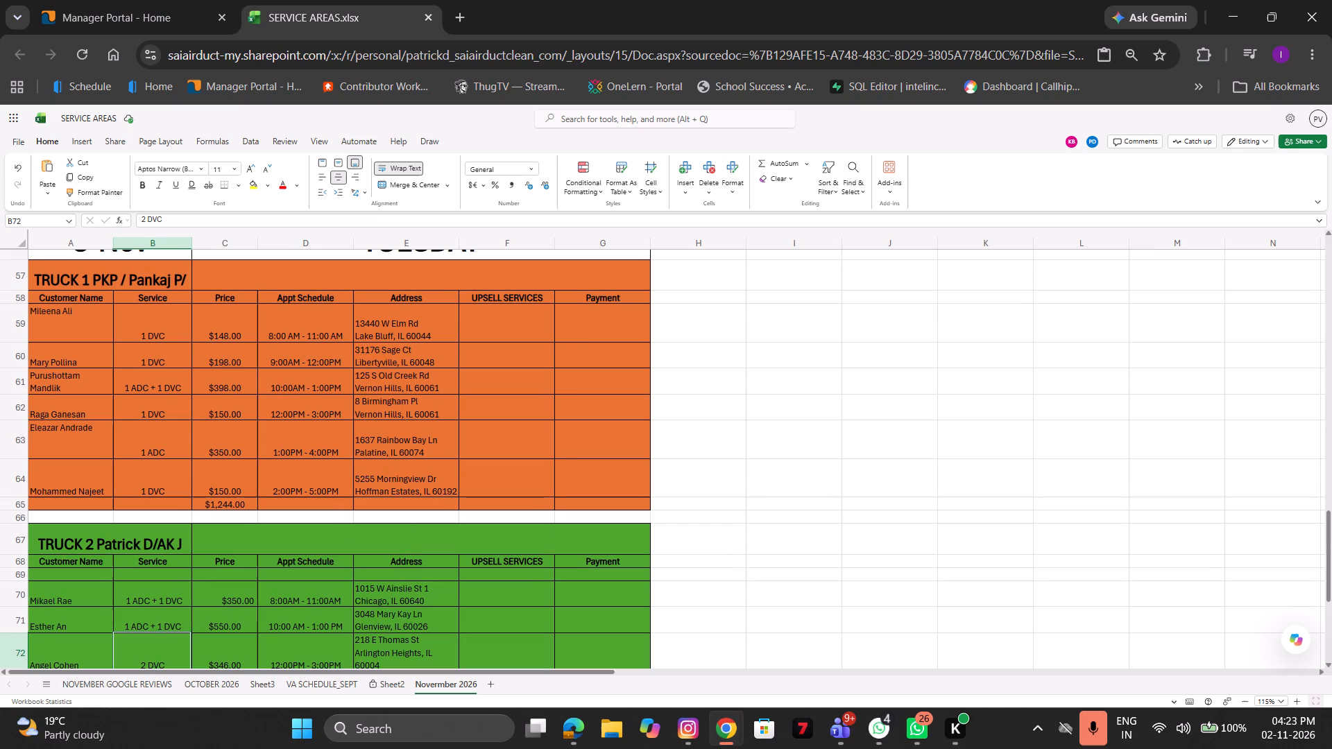
Check the November 3 truck tables and delete the empty row 69 beneath the Truck 2 column headings.
scroll(584, 365, right, 3)
scroll(584, 365, up, 1)
scroll(584, 365, right, 1)
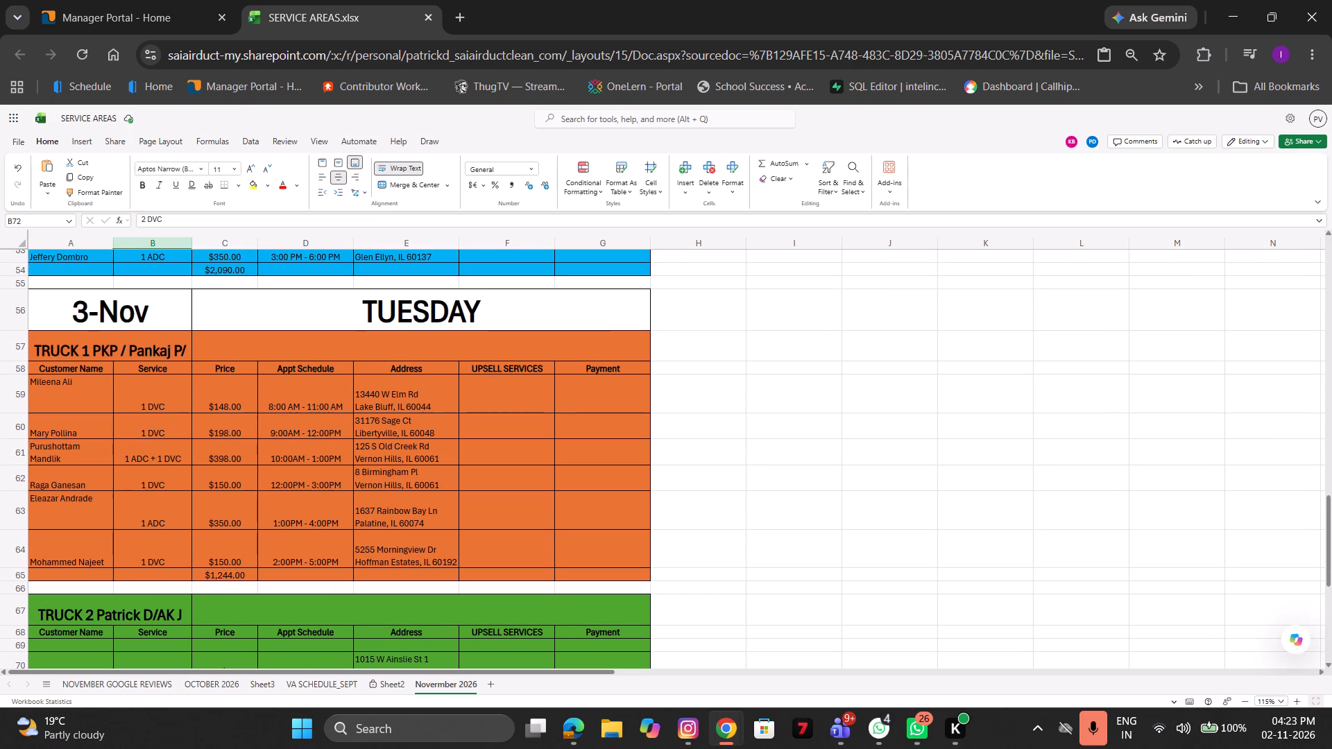
scroll(584, 365, down, 1)
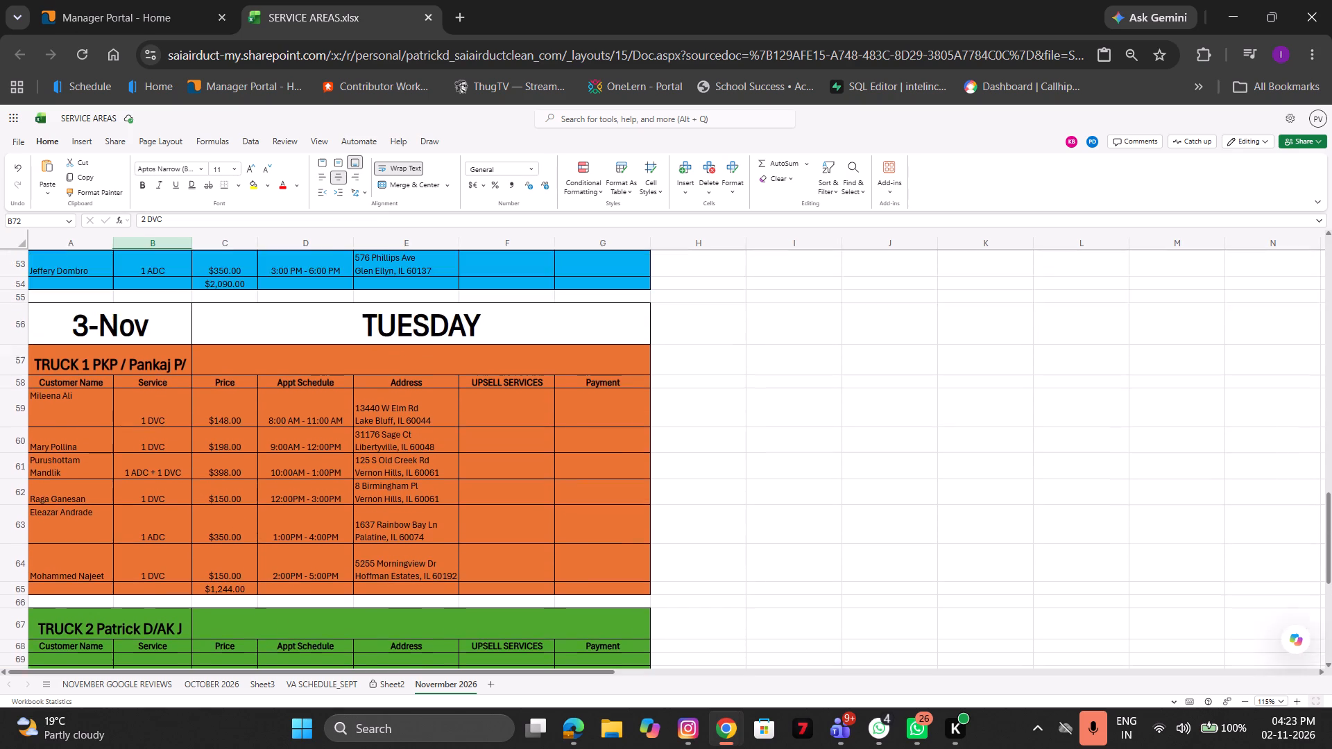
scroll(584, 365, right, 1)
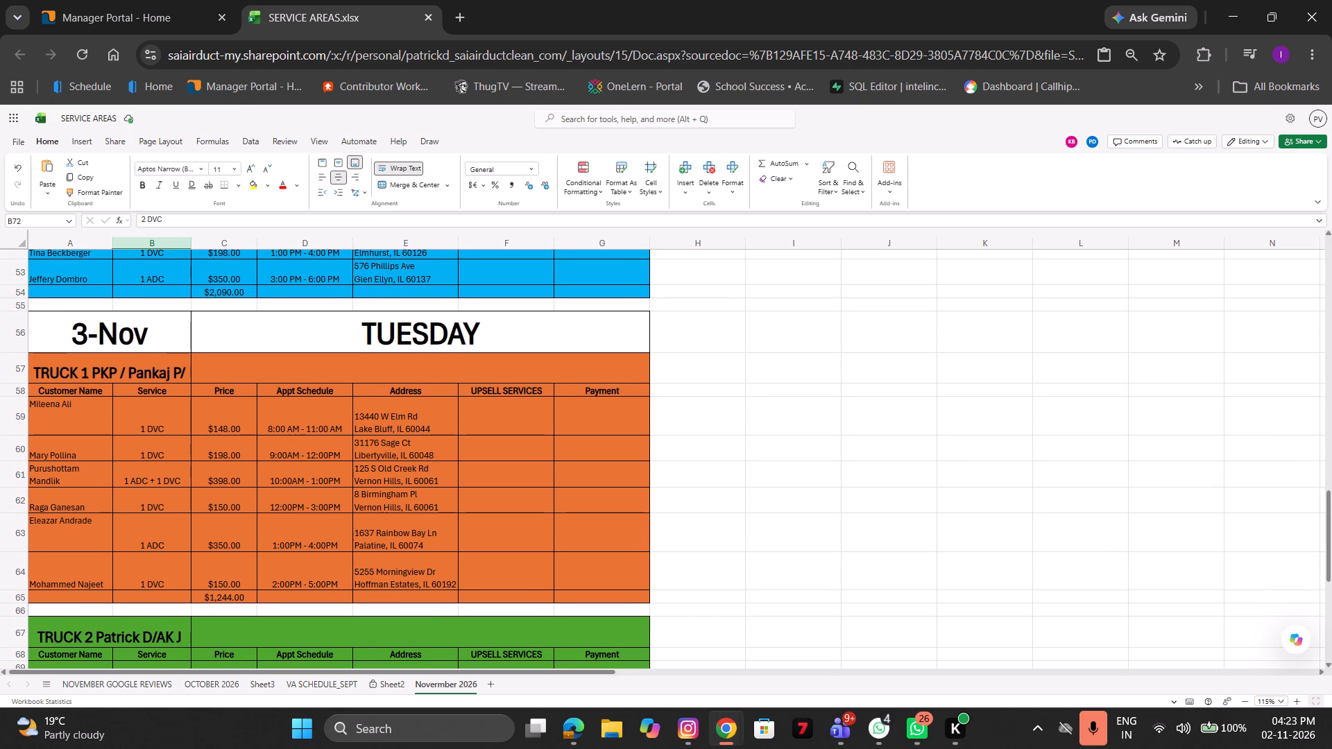
scroll(705, 360, right, 1)
scroll(705, 360, down, 1)
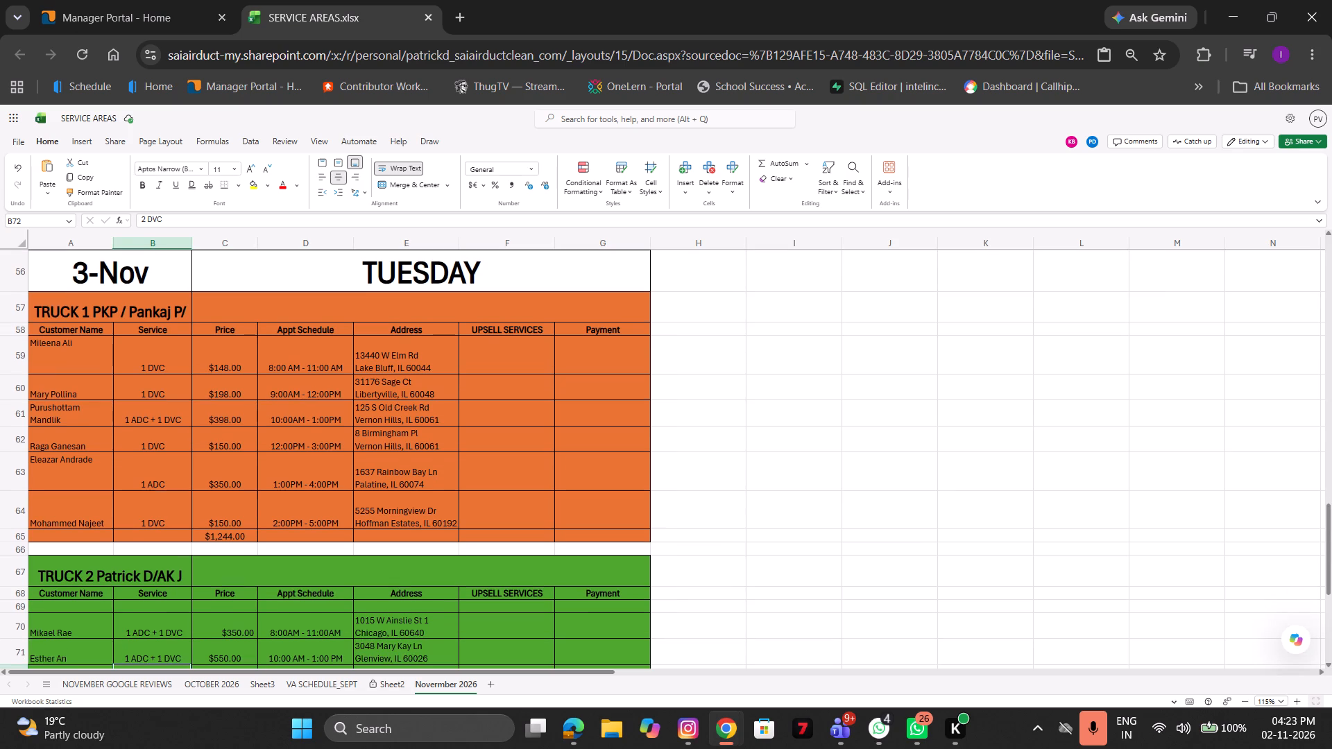
scroll(705, 360, down, 2)
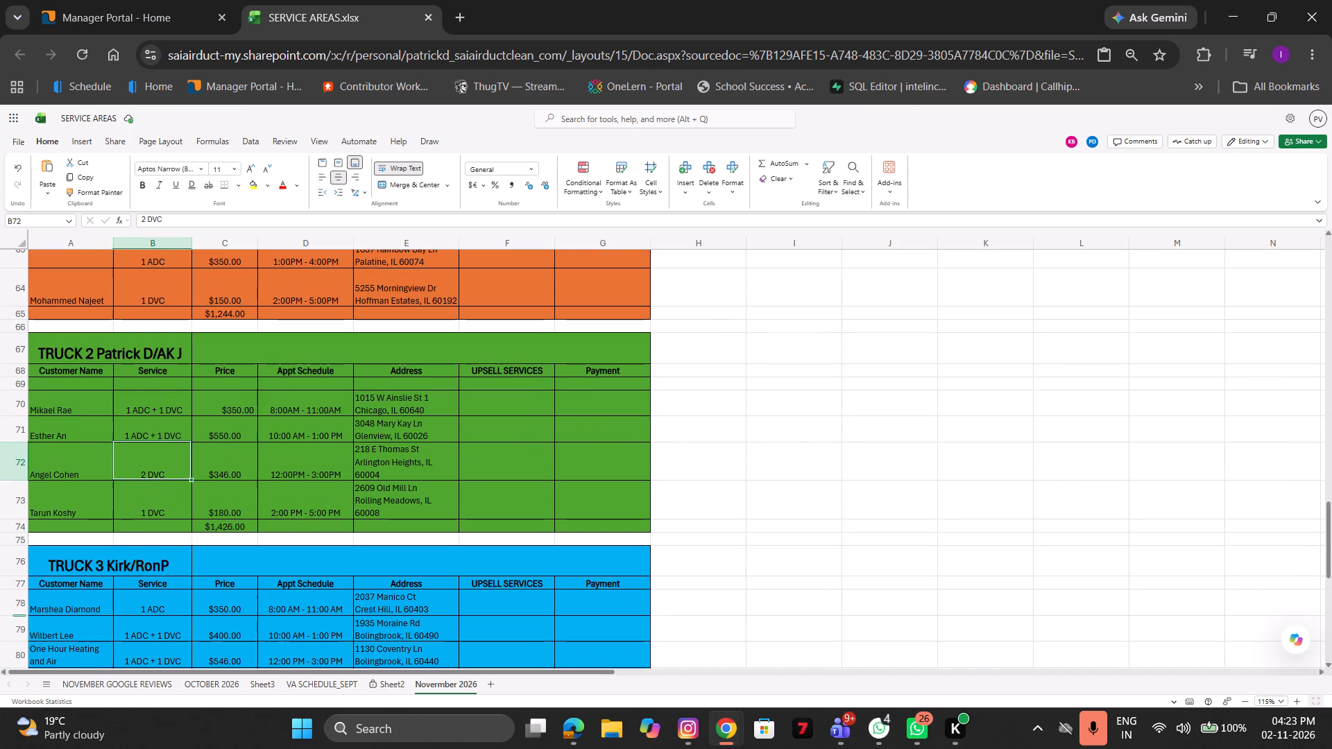
scroll(705, 360, down, 2)
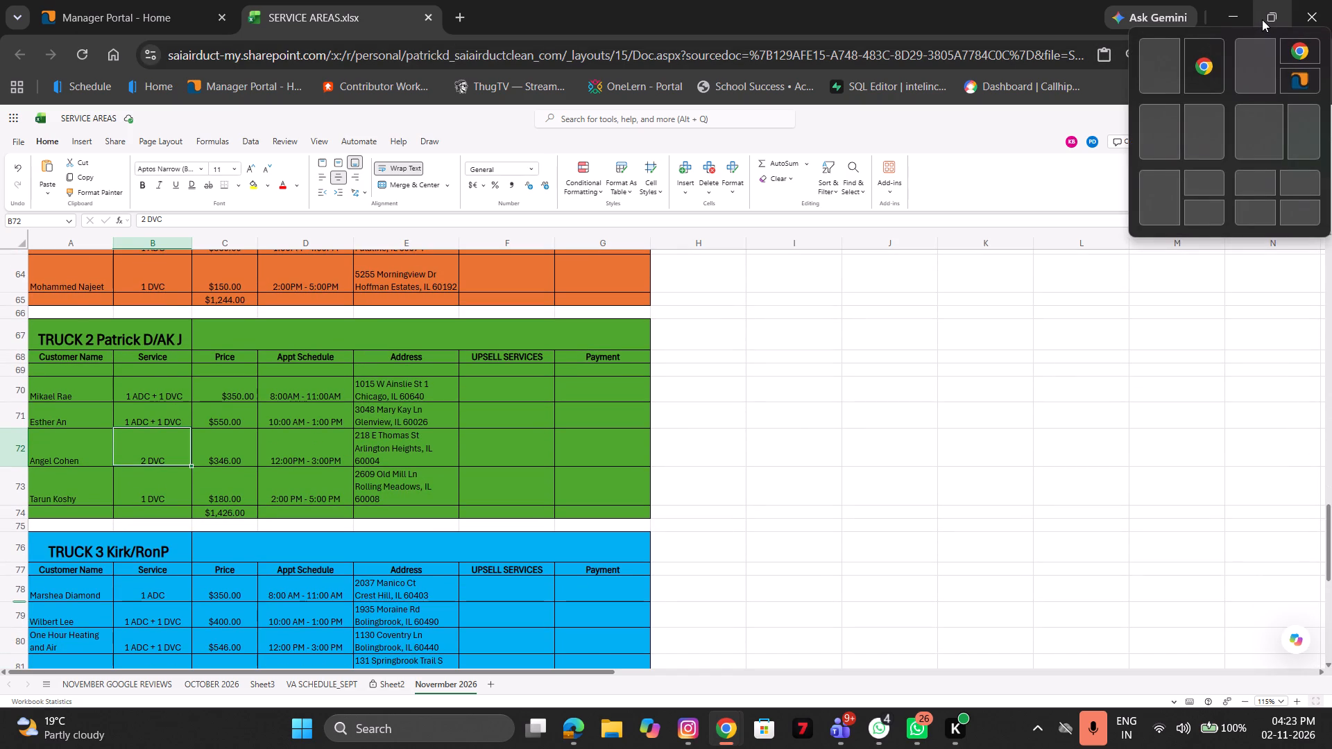
right_click(22, 370)
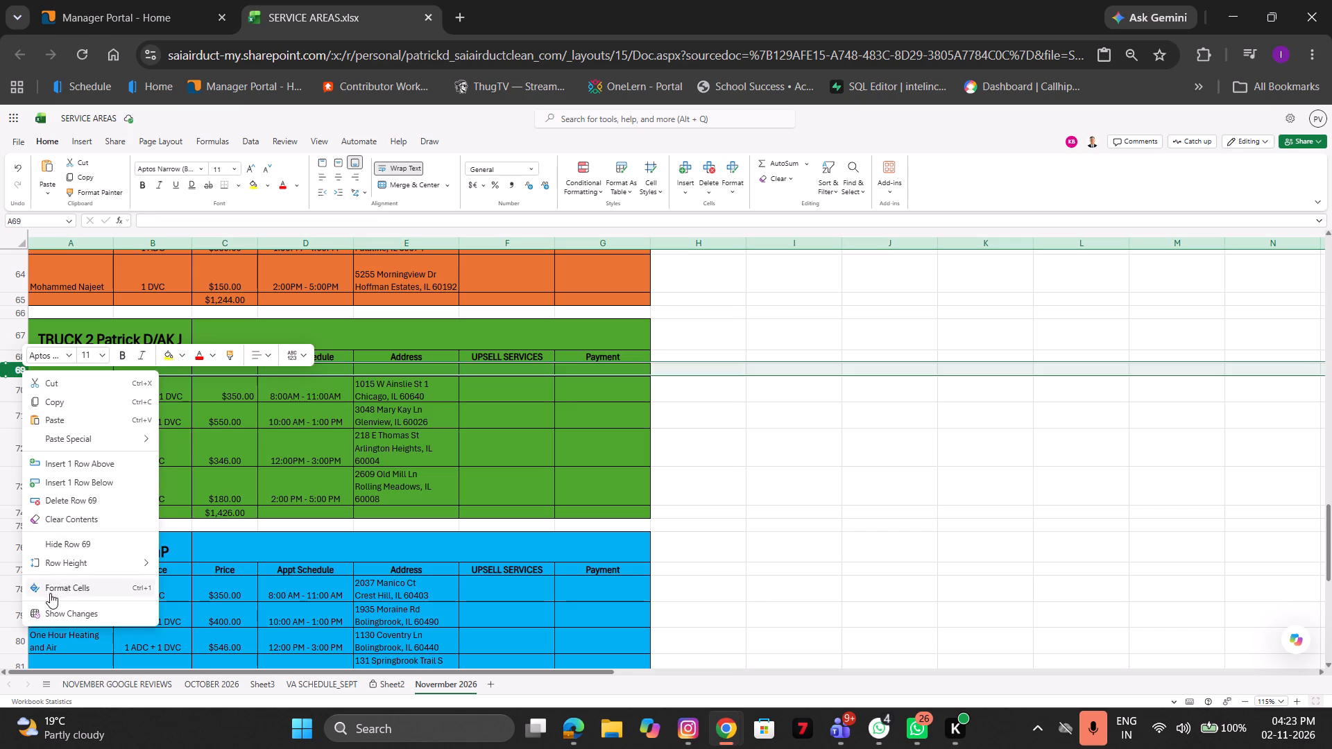
click(85, 499)
click(349, 430)
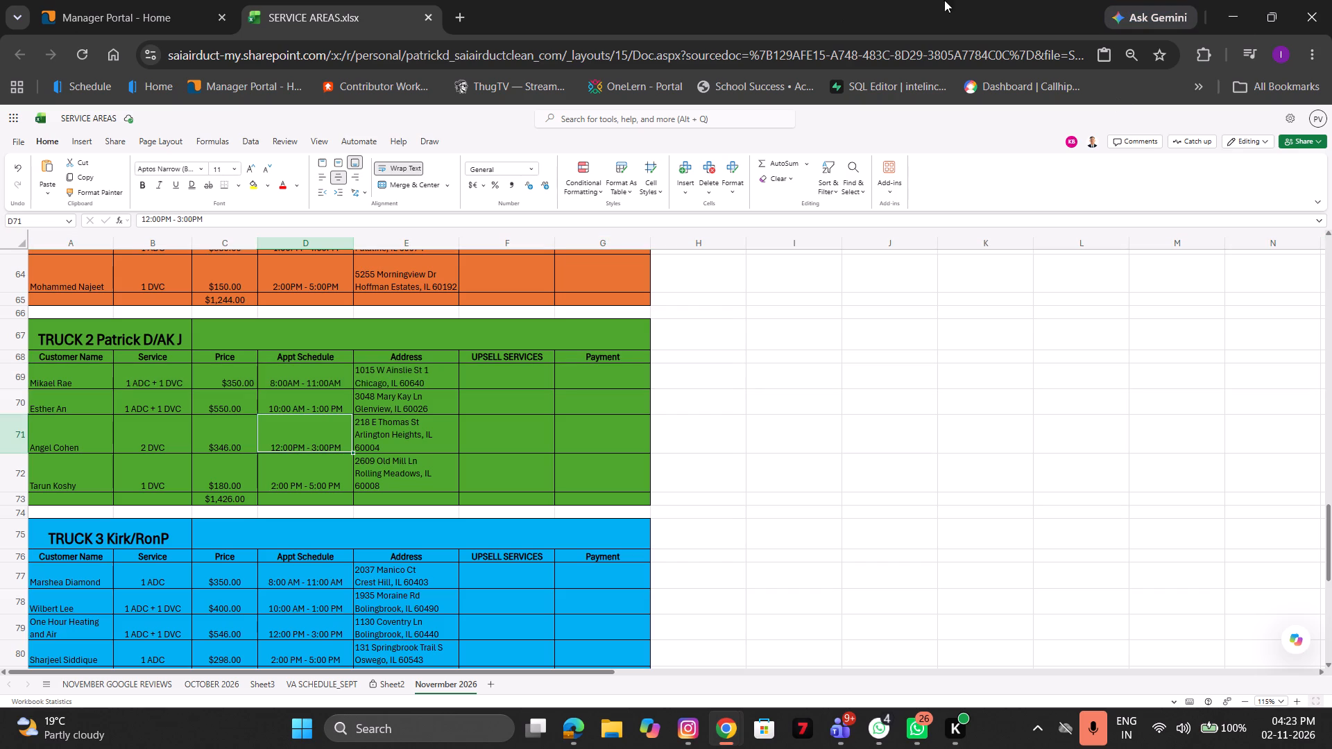
Restore the side-by-side layout, open Estimate #30643 from the November 3 calendar, and unschedule it.
click(1272, 6)
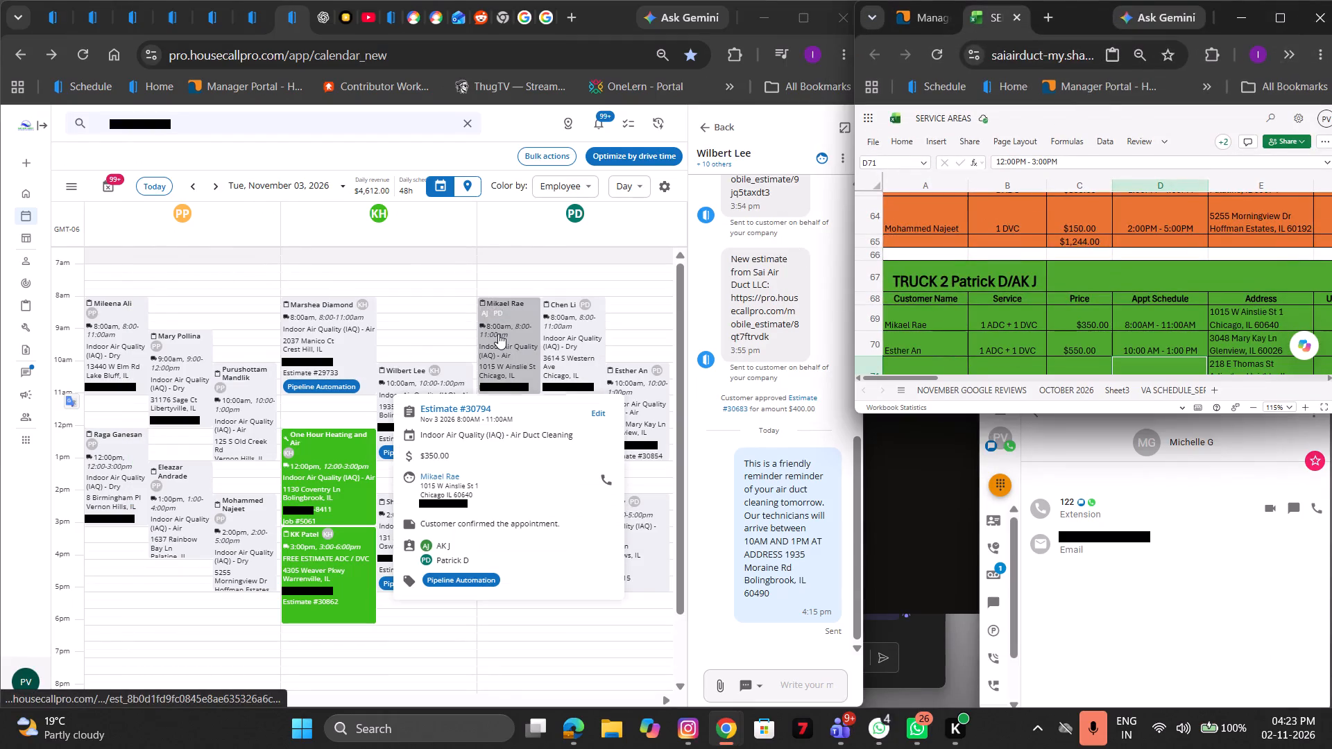
click(556, 332)
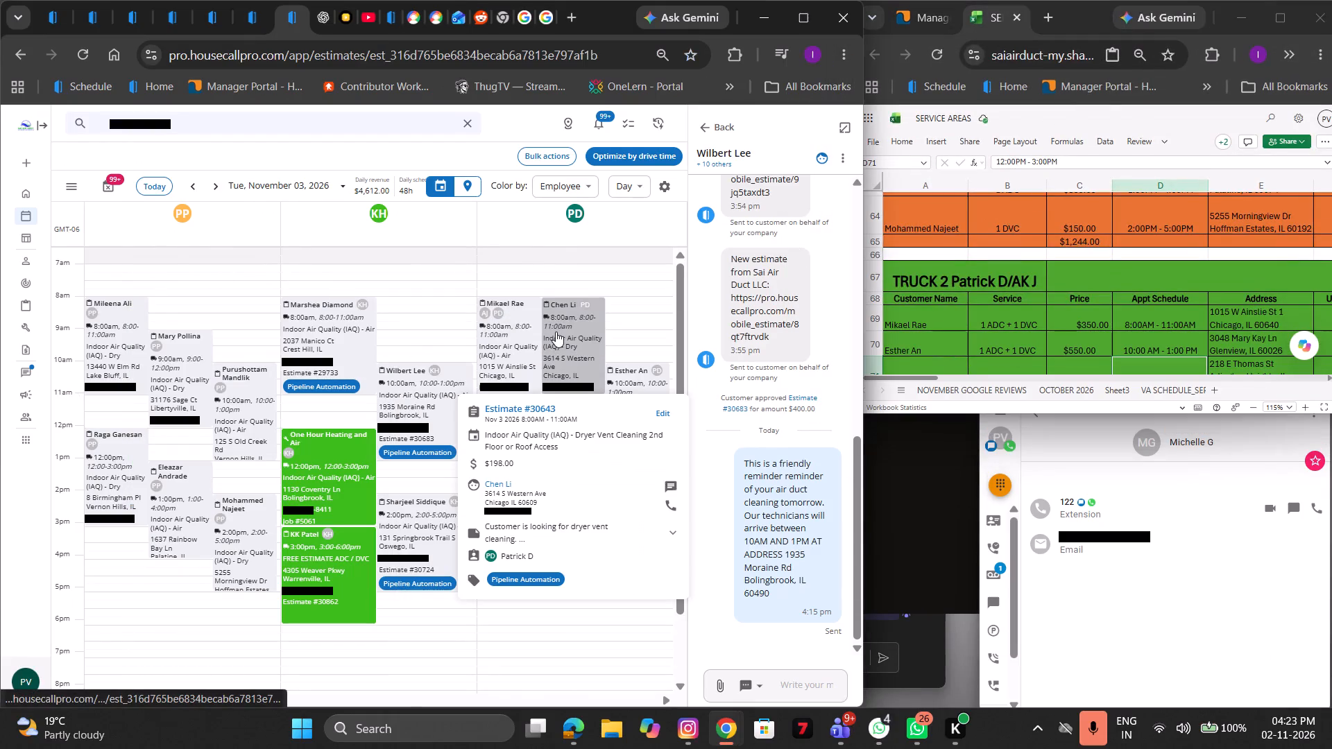
click(719, 123)
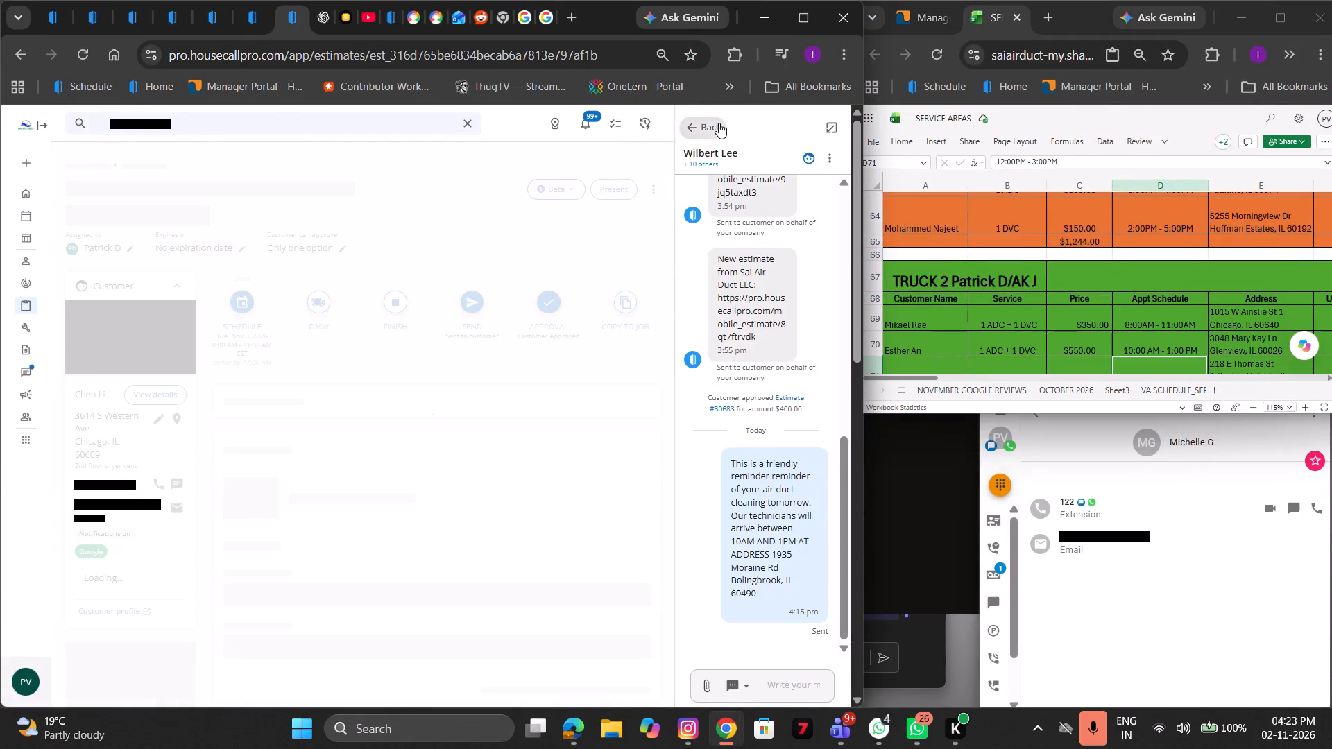
click(828, 121)
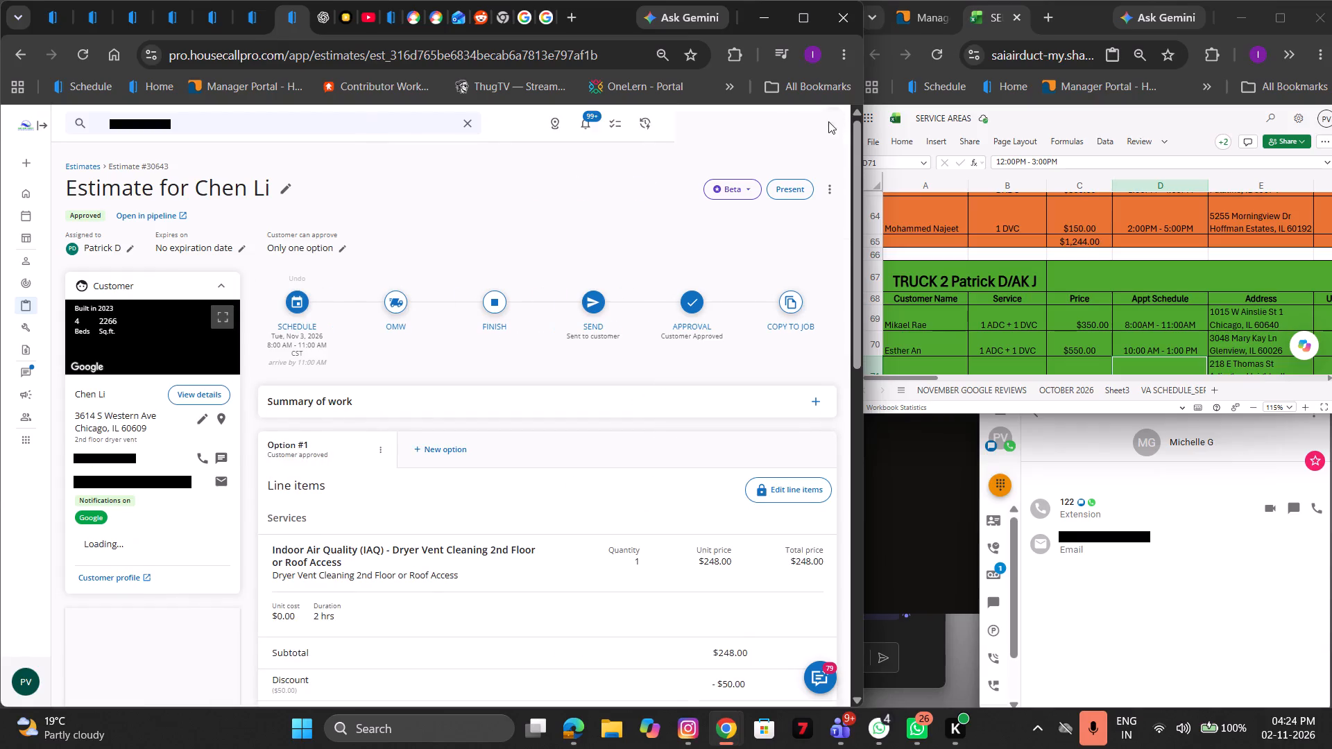
click(296, 275)
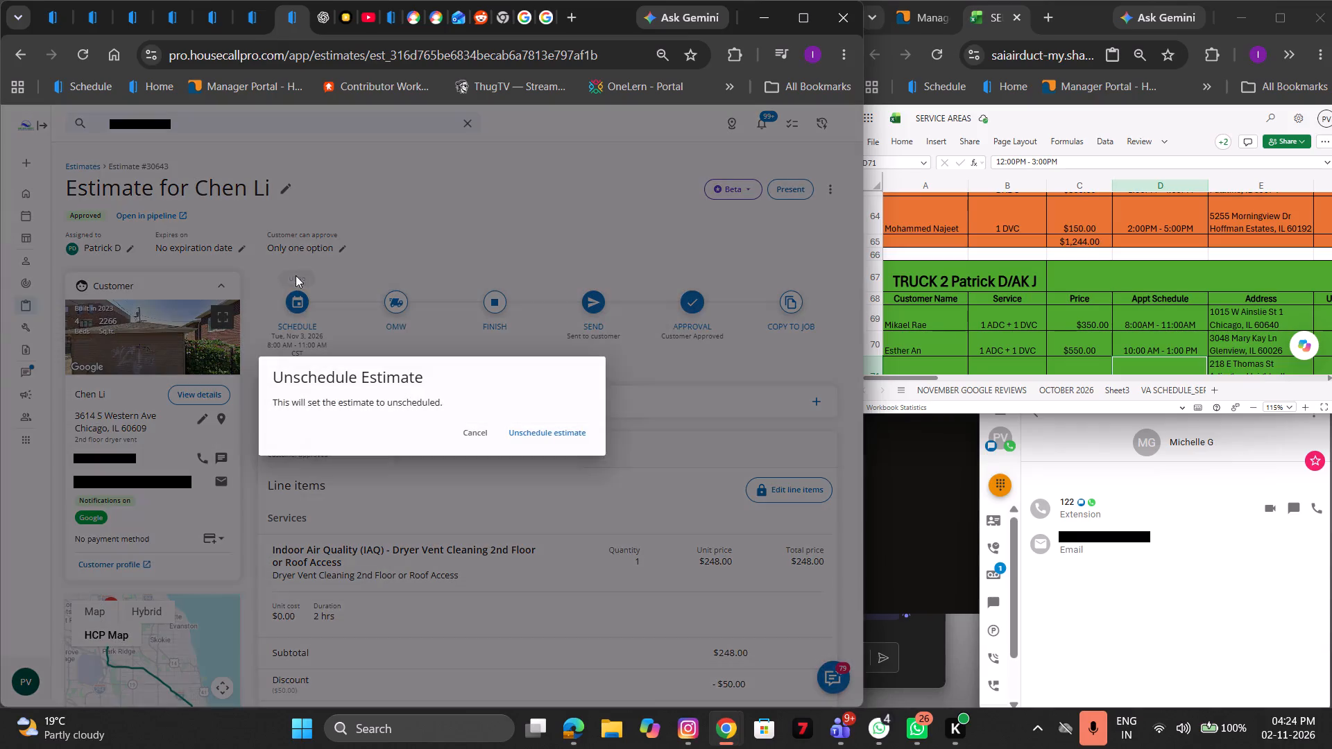
click(522, 432)
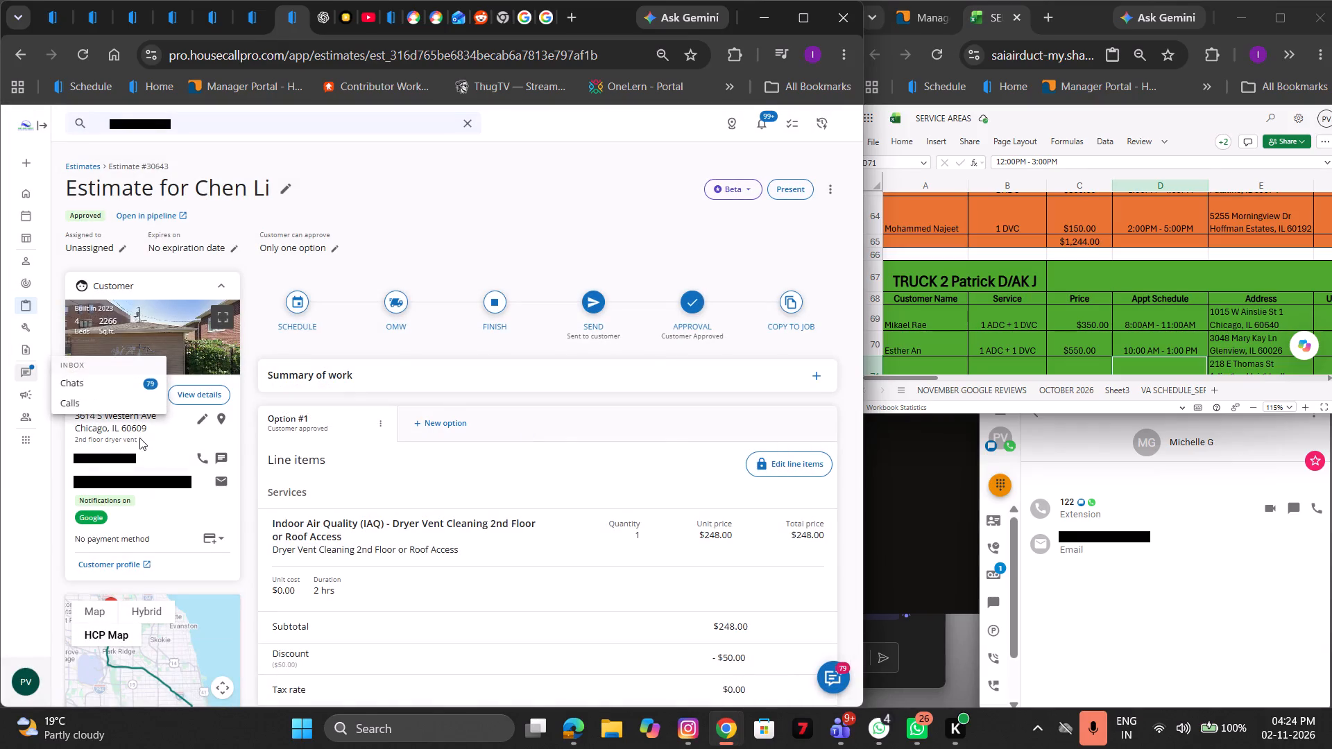
drag(148, 424, 71, 414)
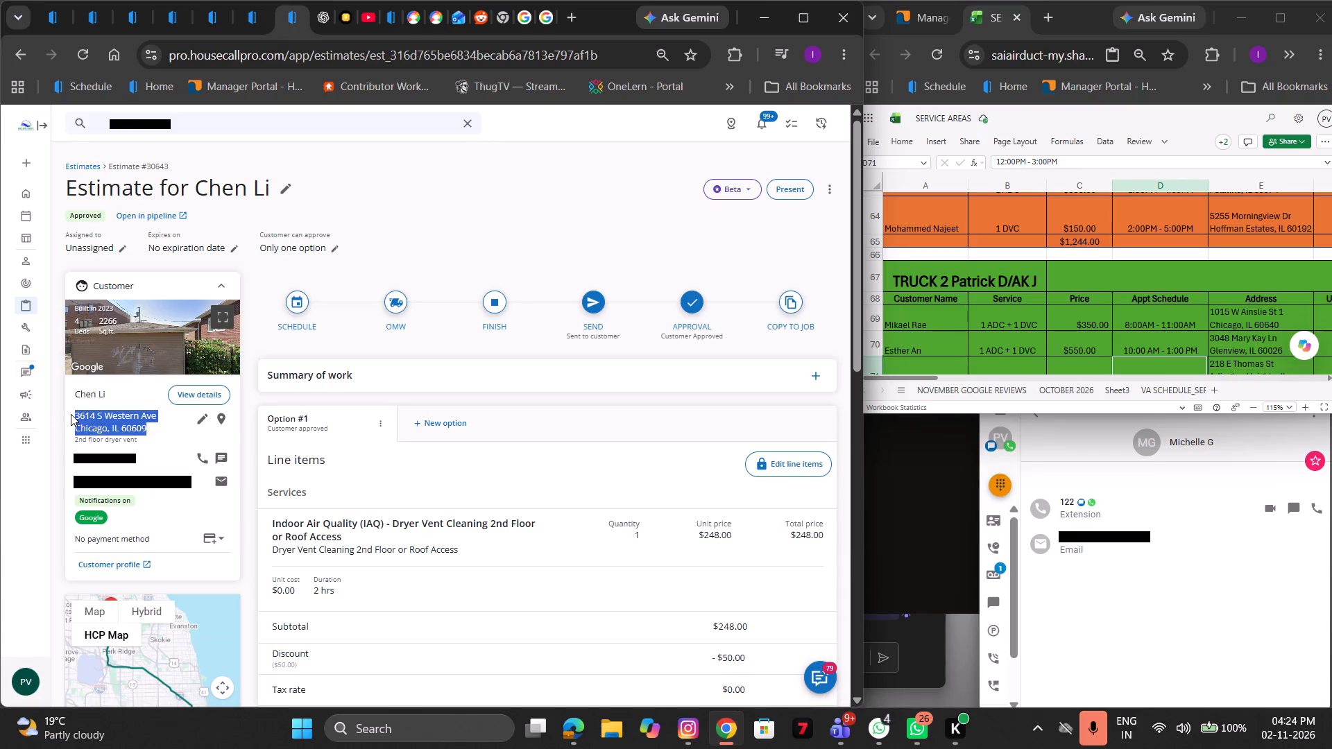
key(ctrl+c)
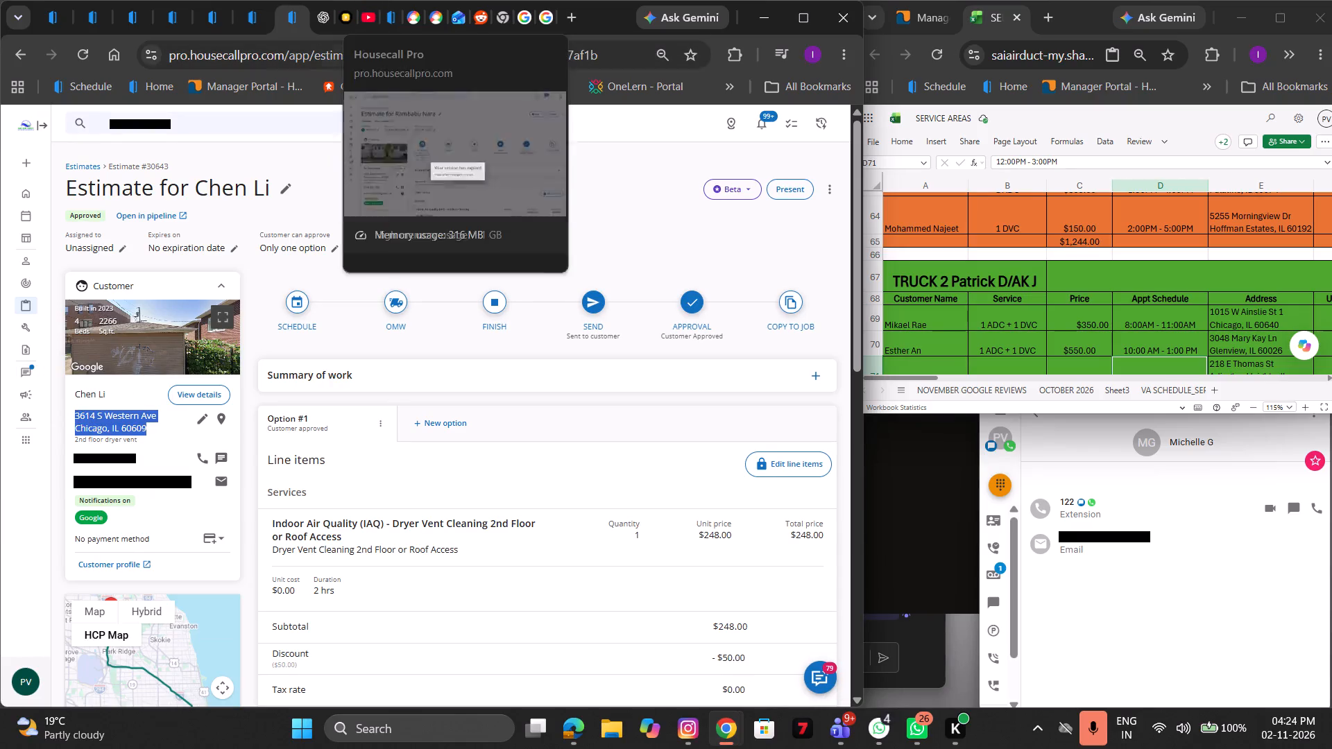
scroll(446, 83, right, 1)
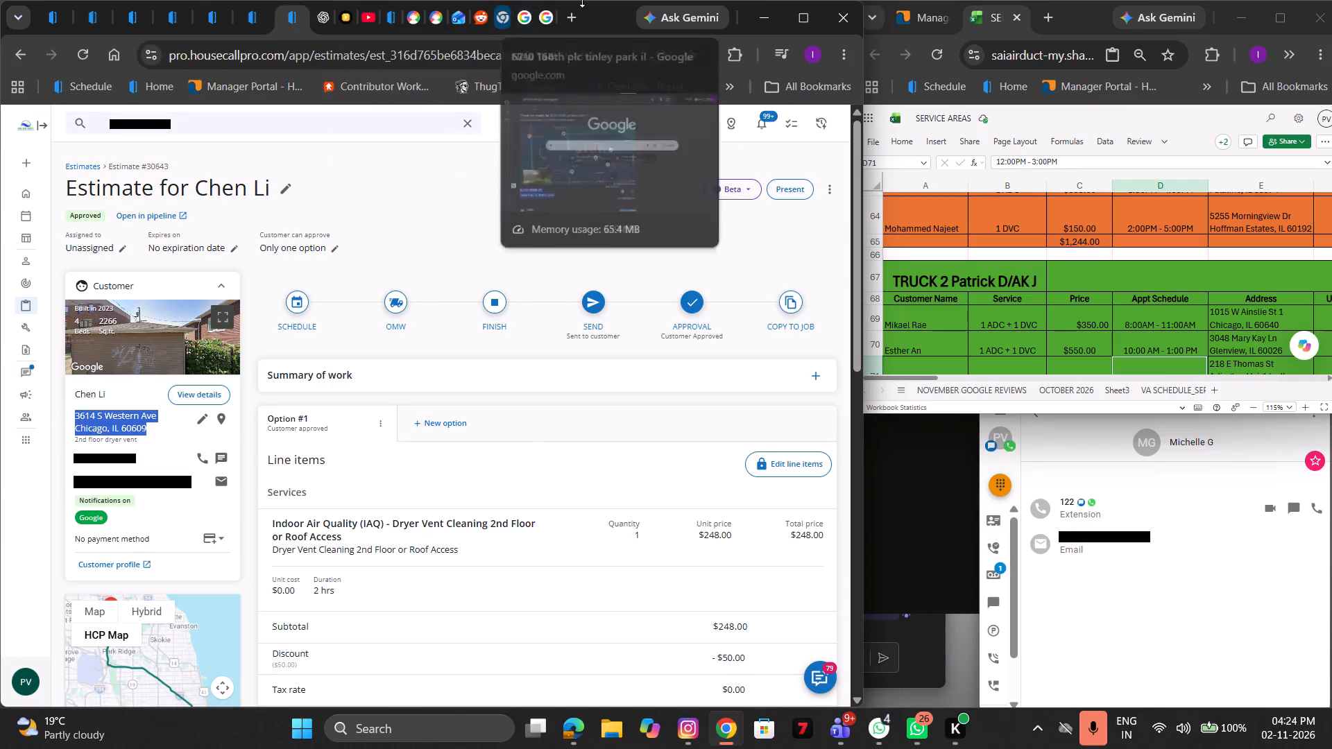
click(578, 19)
text(MAP)
click(401, 92)
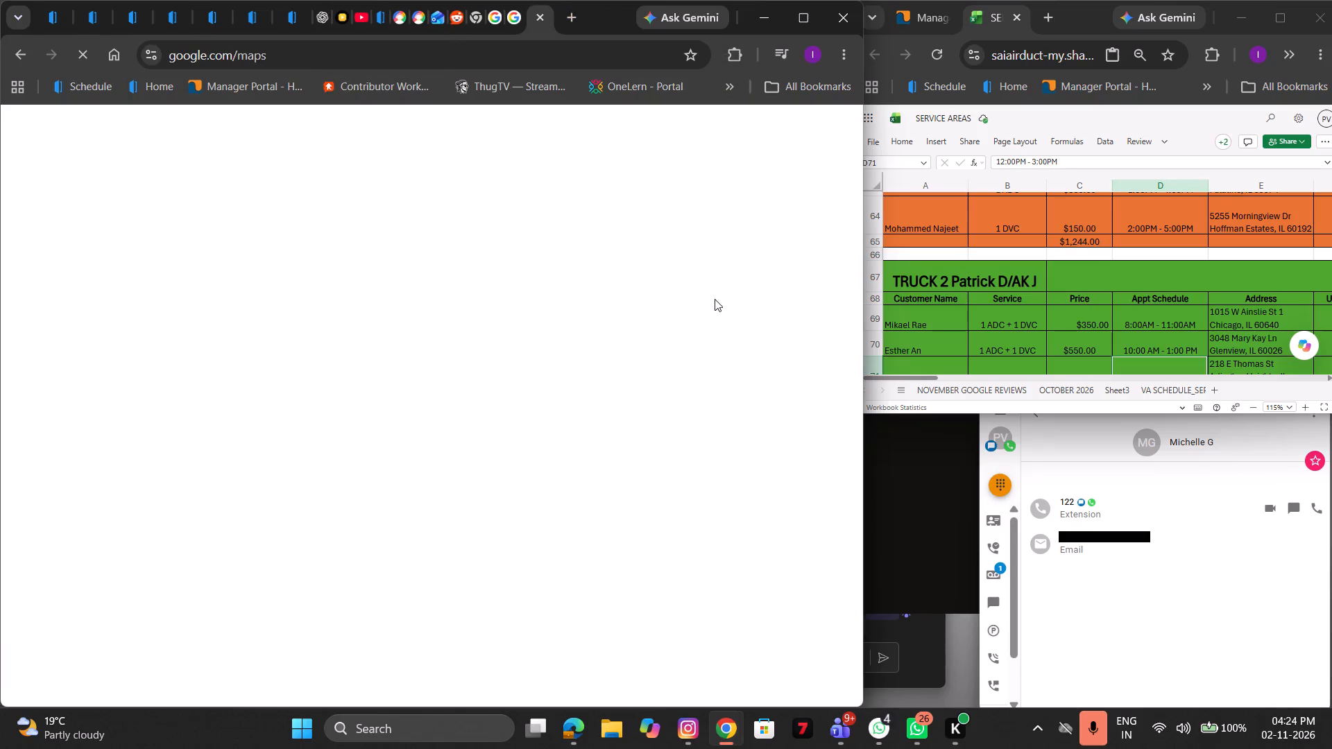
key(ctrl+v)
key(Return)
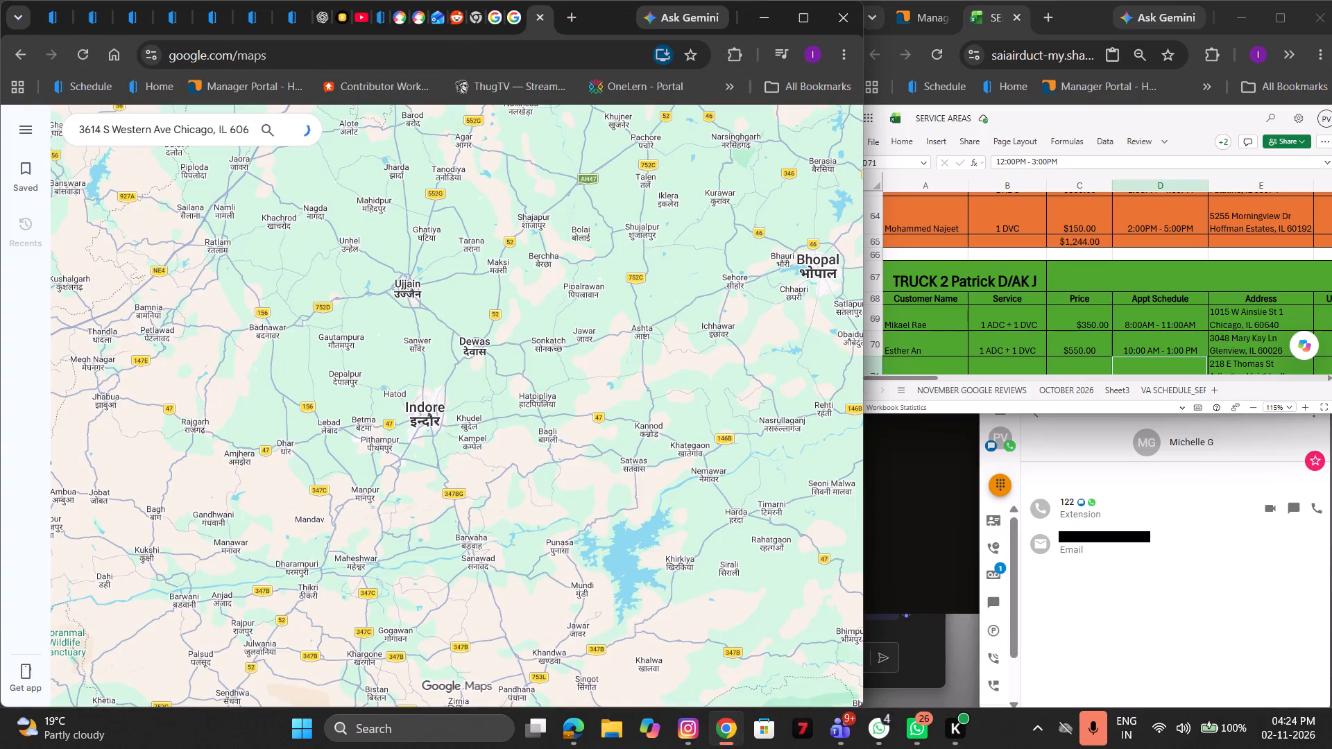
Open scheduling for Estimate #30643 and browse the daily calendars forward to Saturday, November 7, 2026.
click(296, 16)
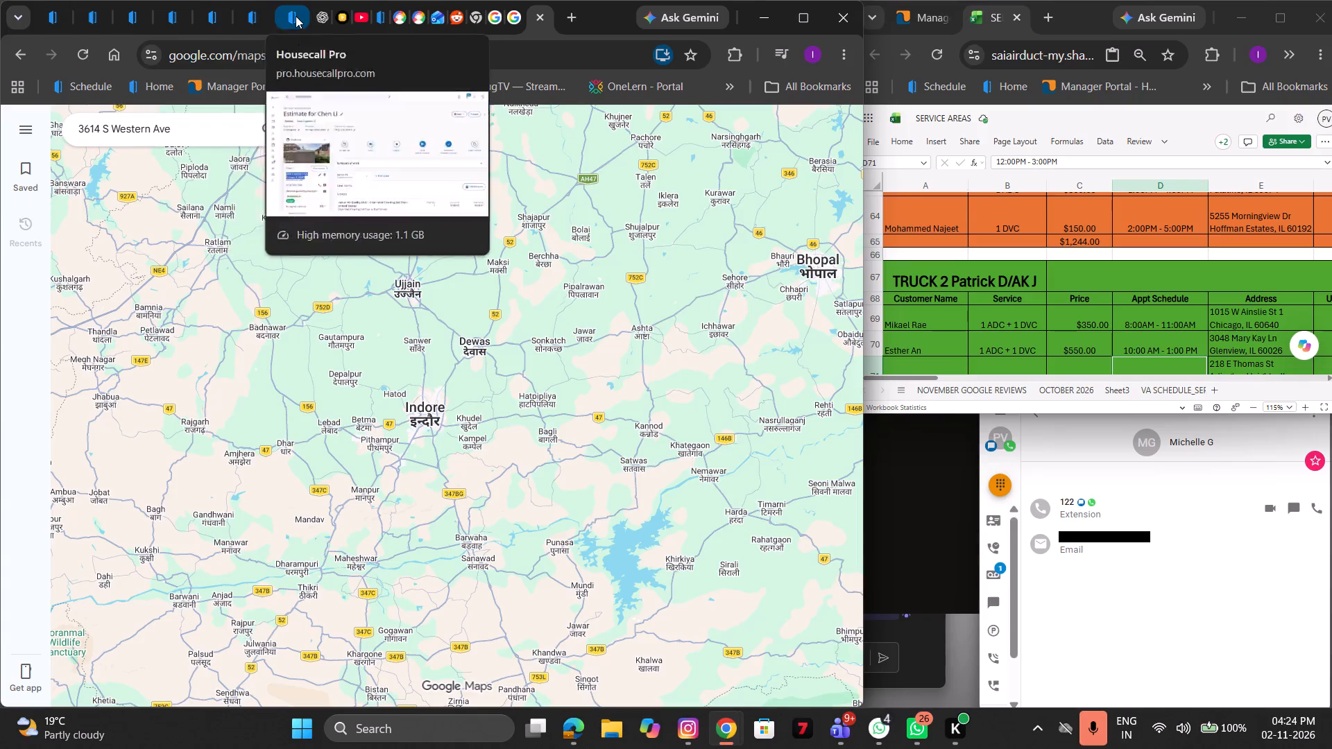
click(287, 300)
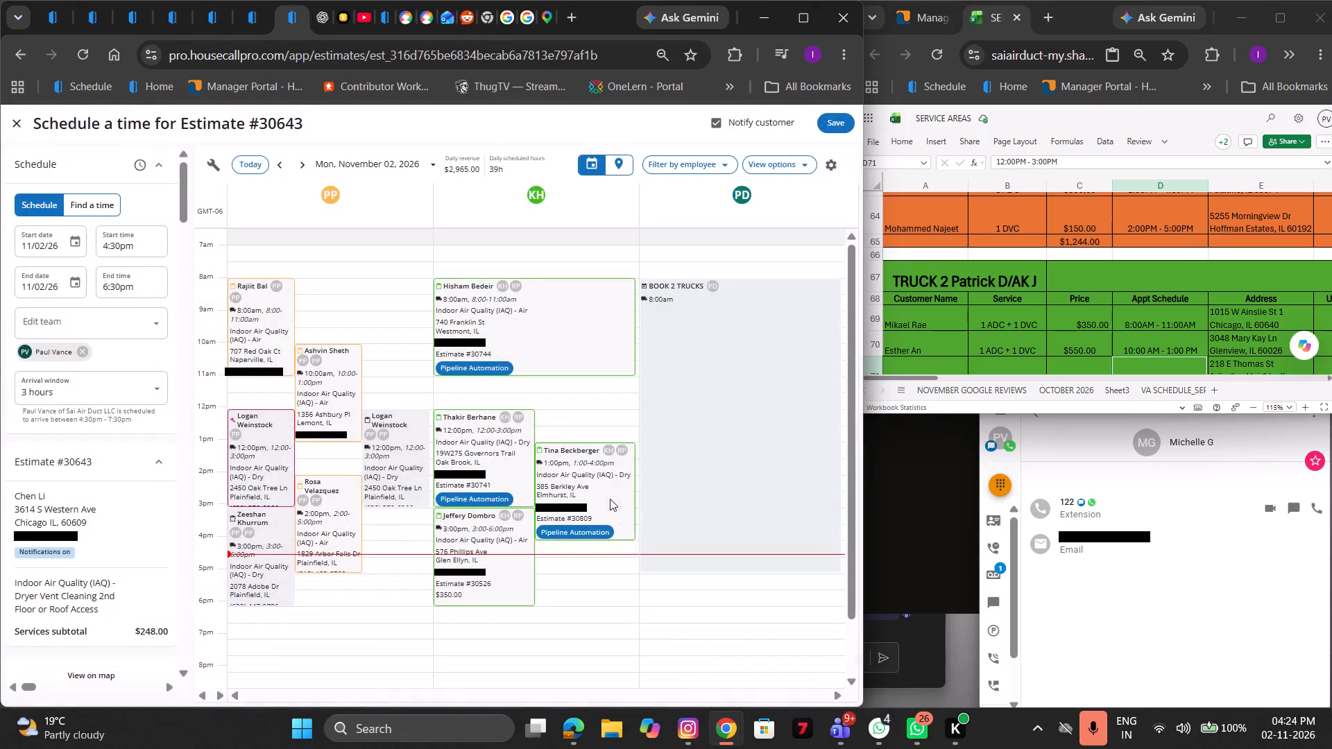
click(296, 166)
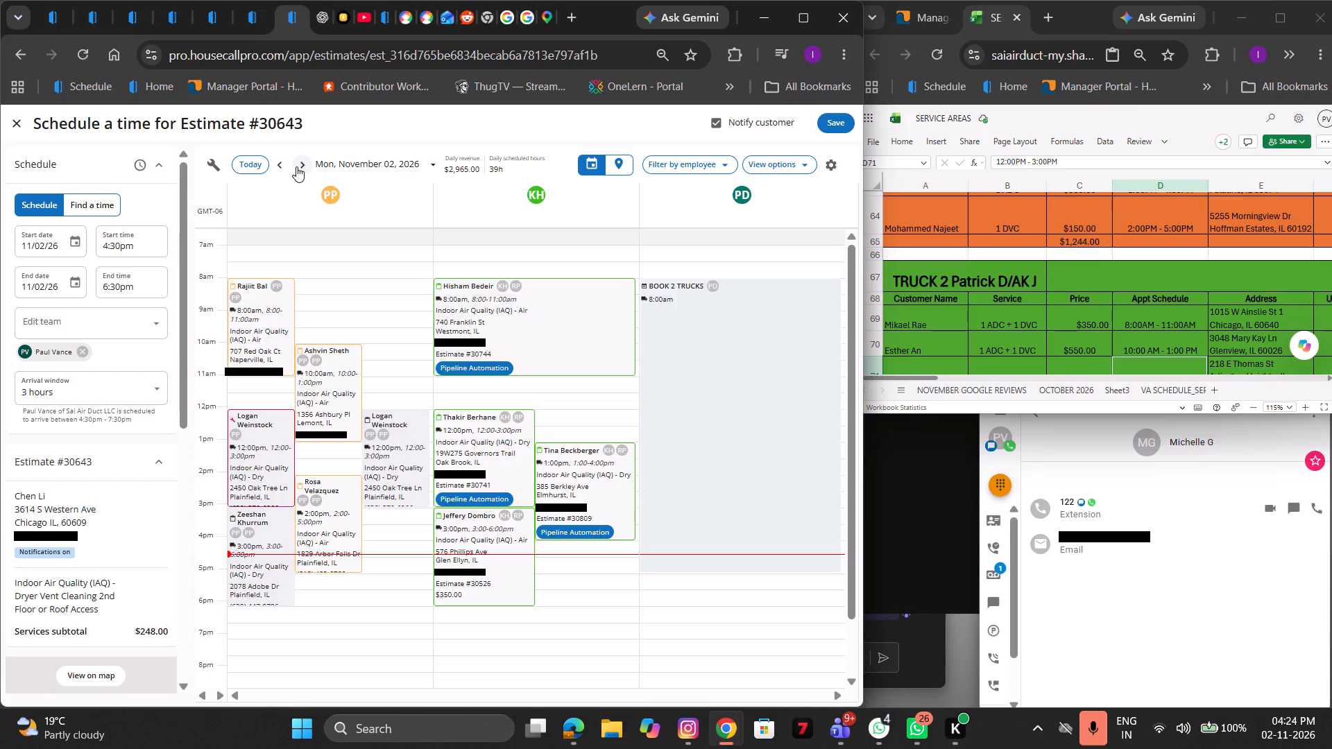
click(296, 166)
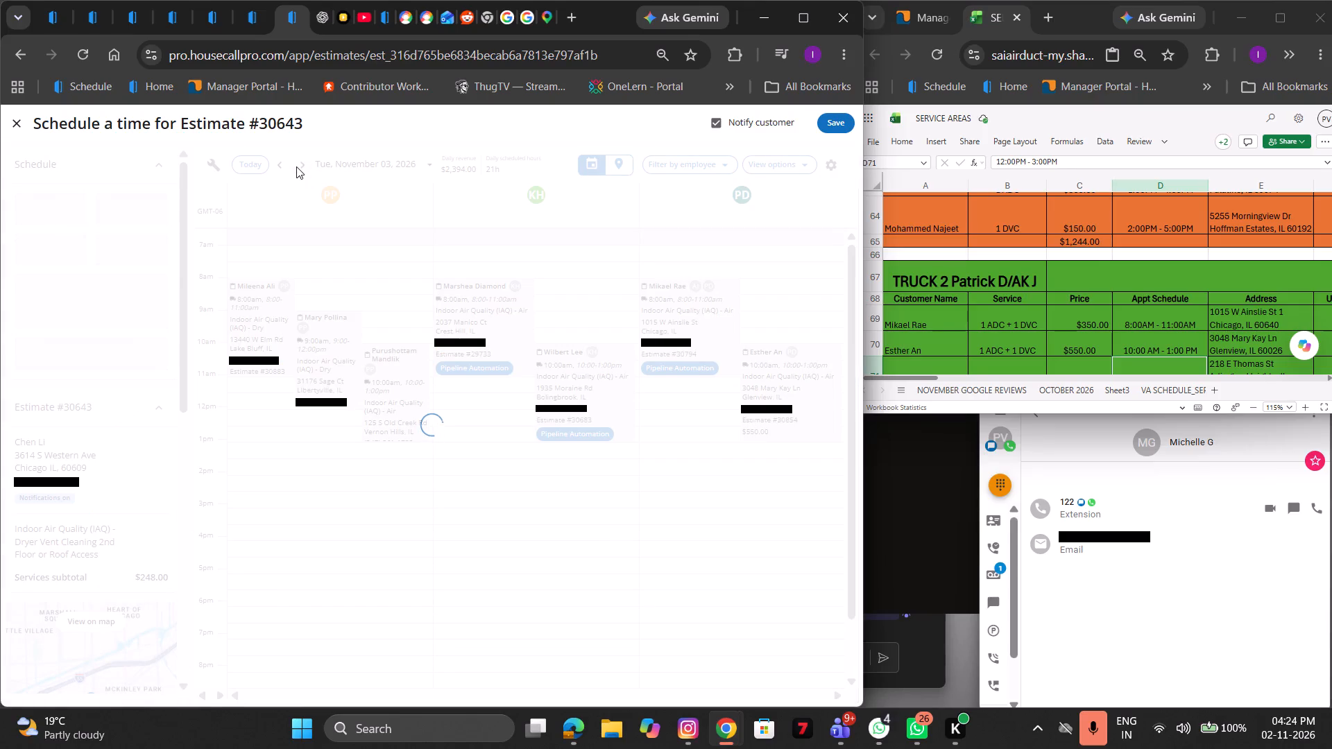
click(296, 166)
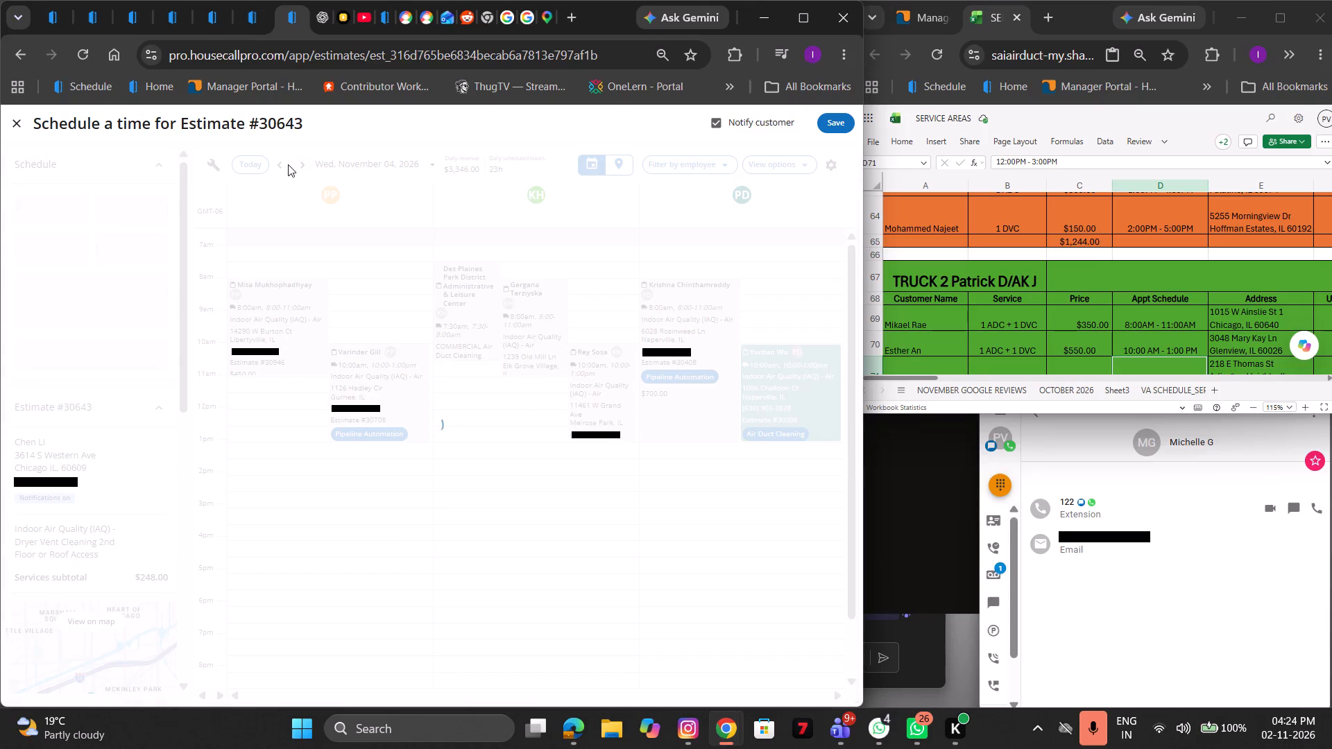
click(300, 165)
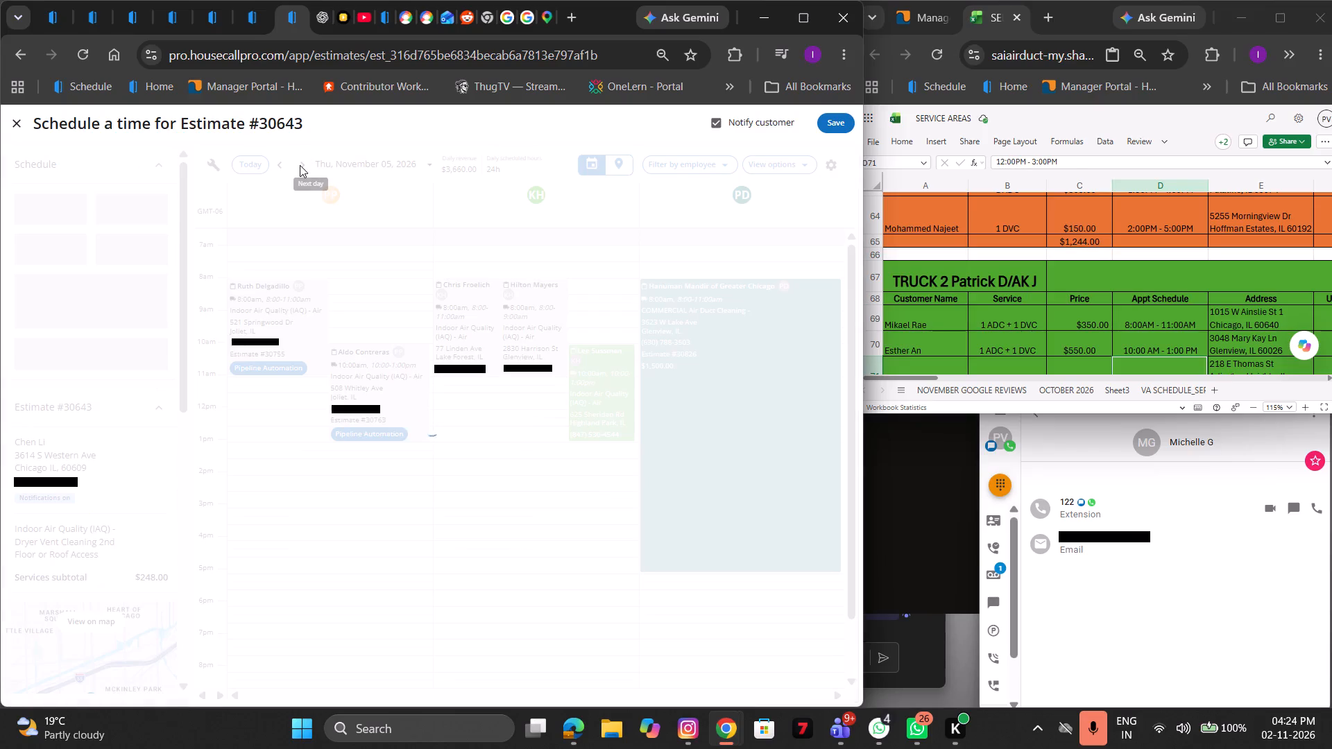
click(300, 165)
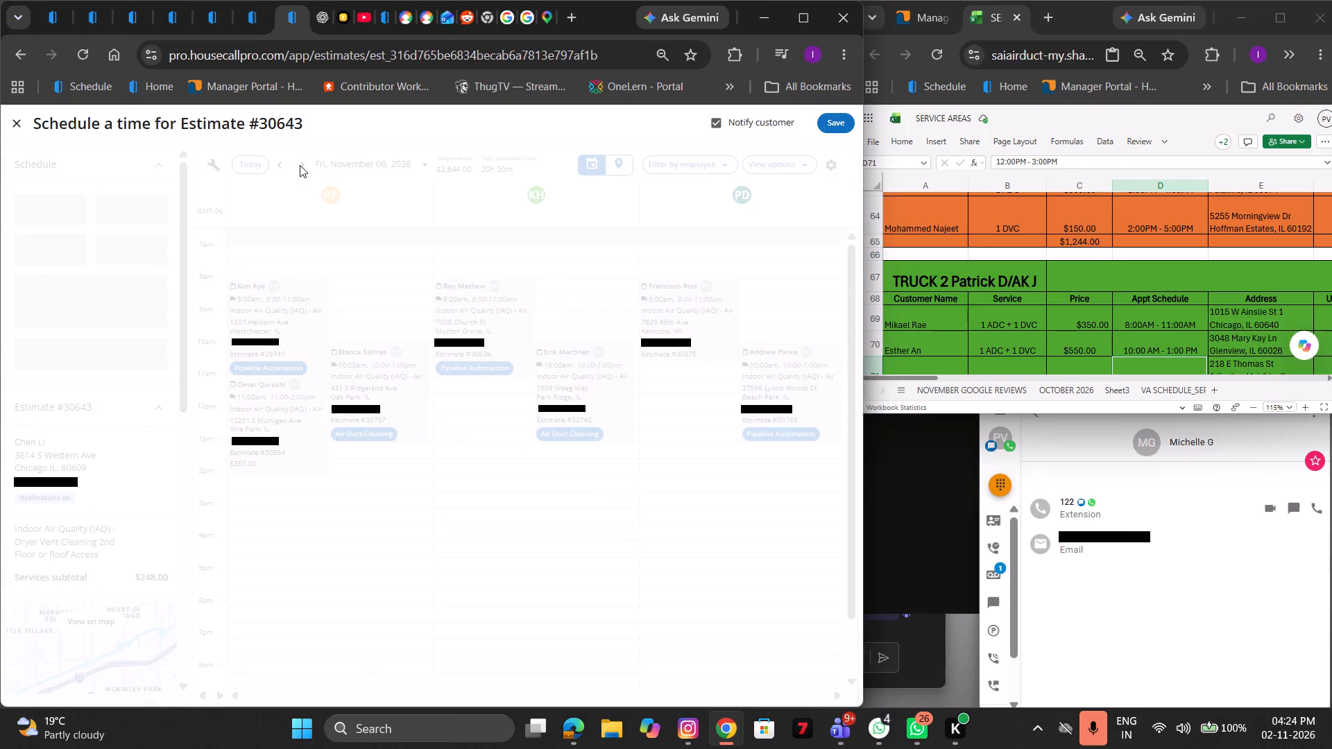
click(300, 165)
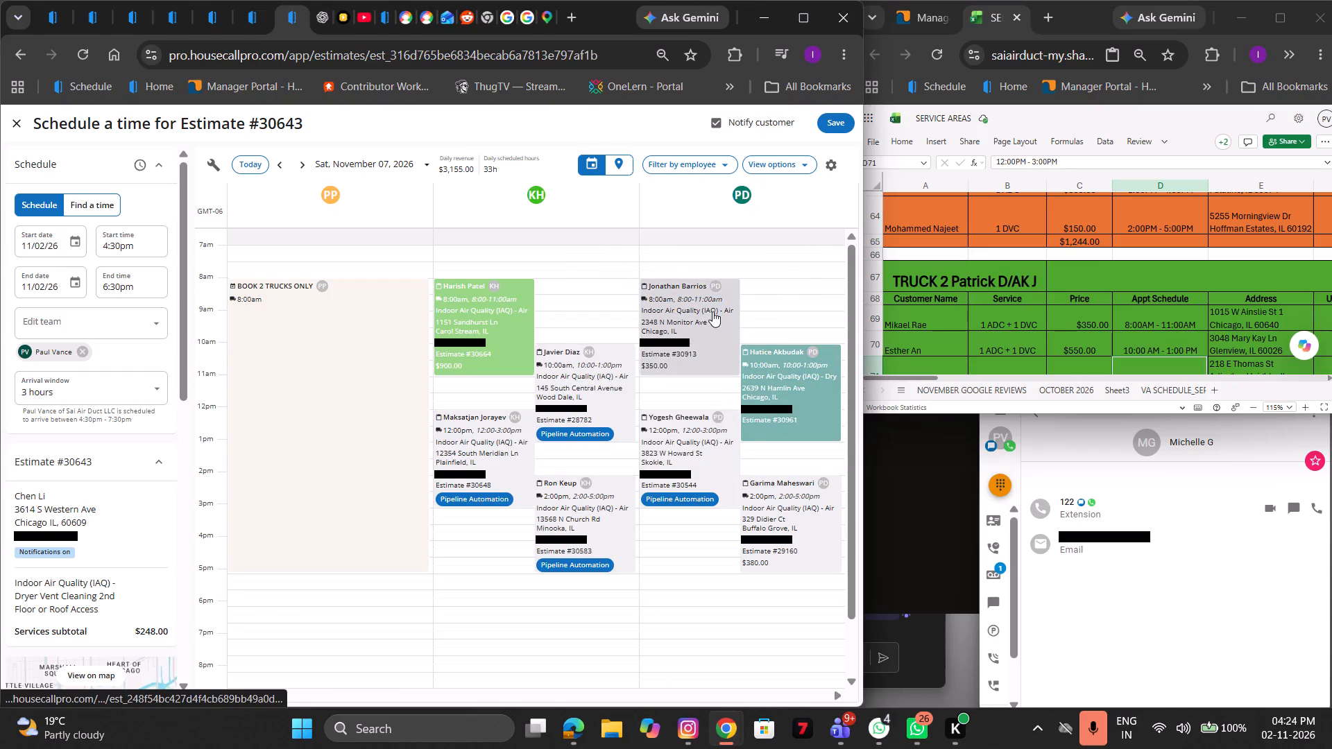
drag(660, 209, 613, 204)
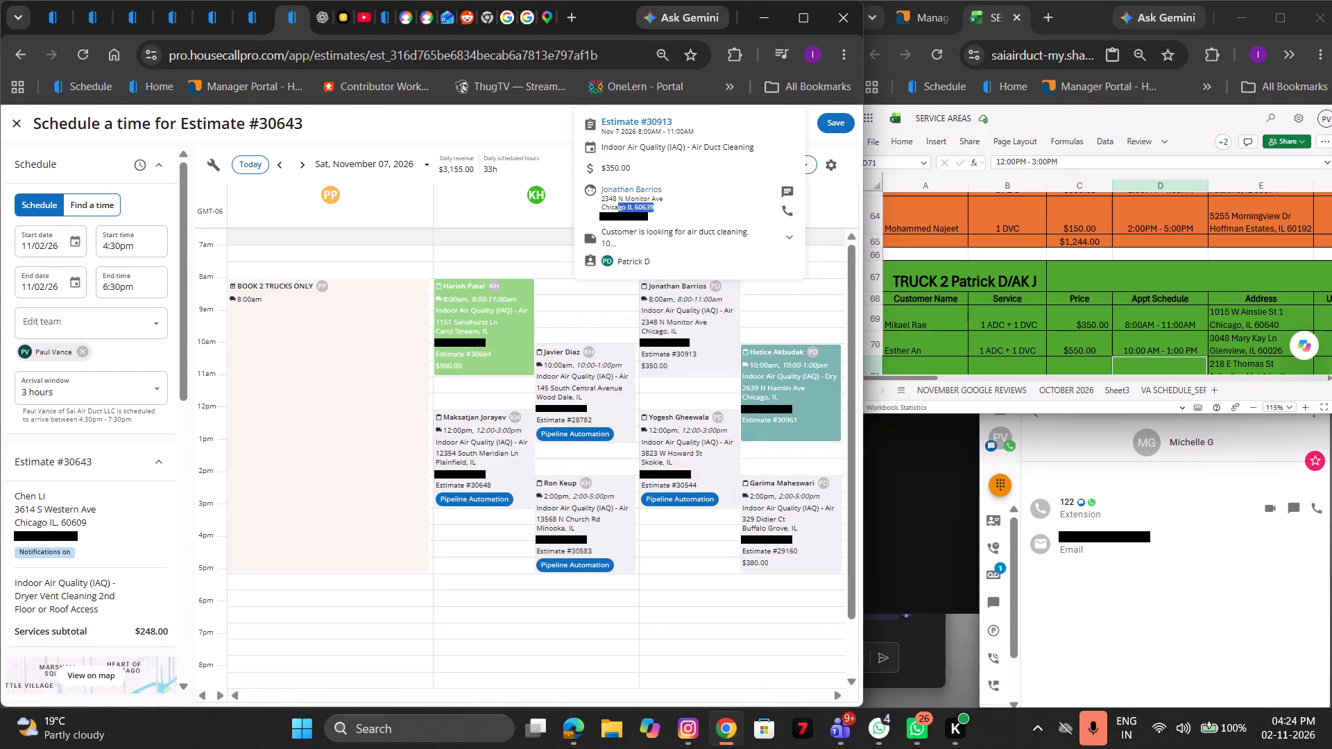
drag(613, 204, 602, 201)
key(ctrl+c)
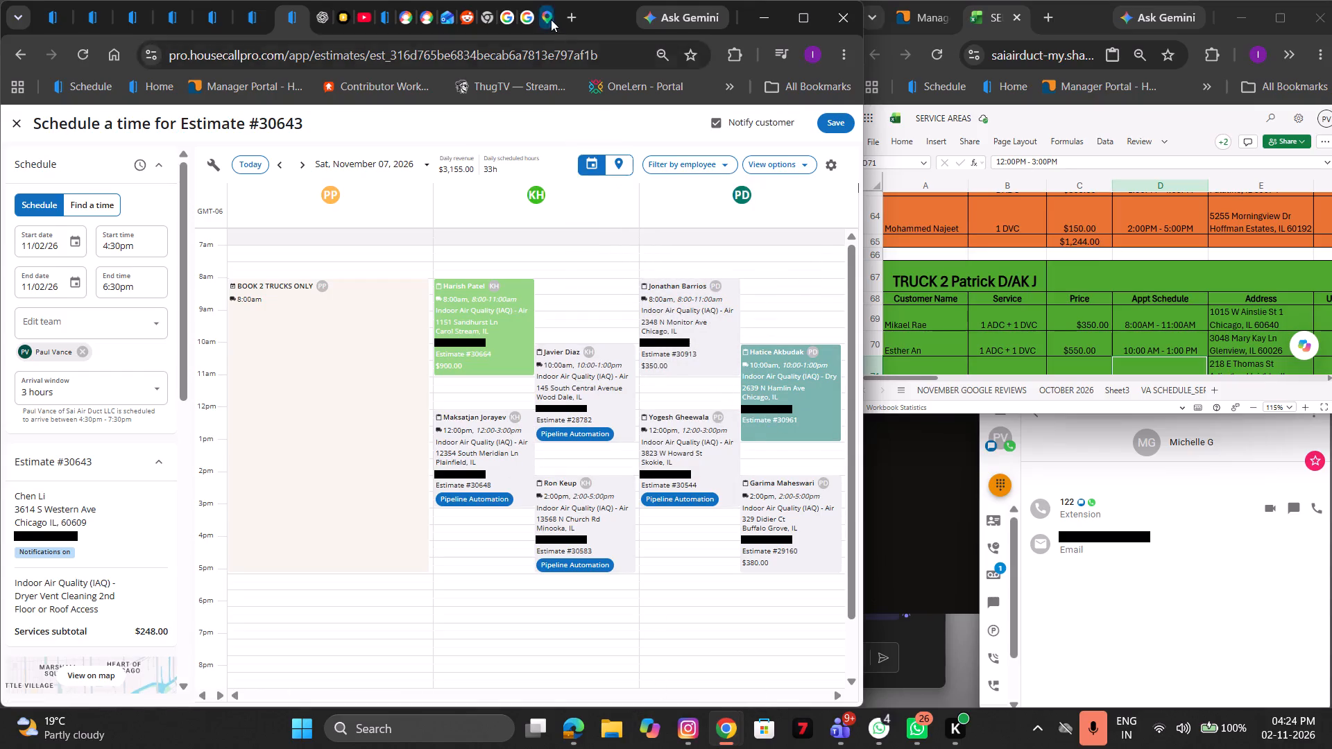
click(551, 19)
click(93, 360)
key(ctrl+v)
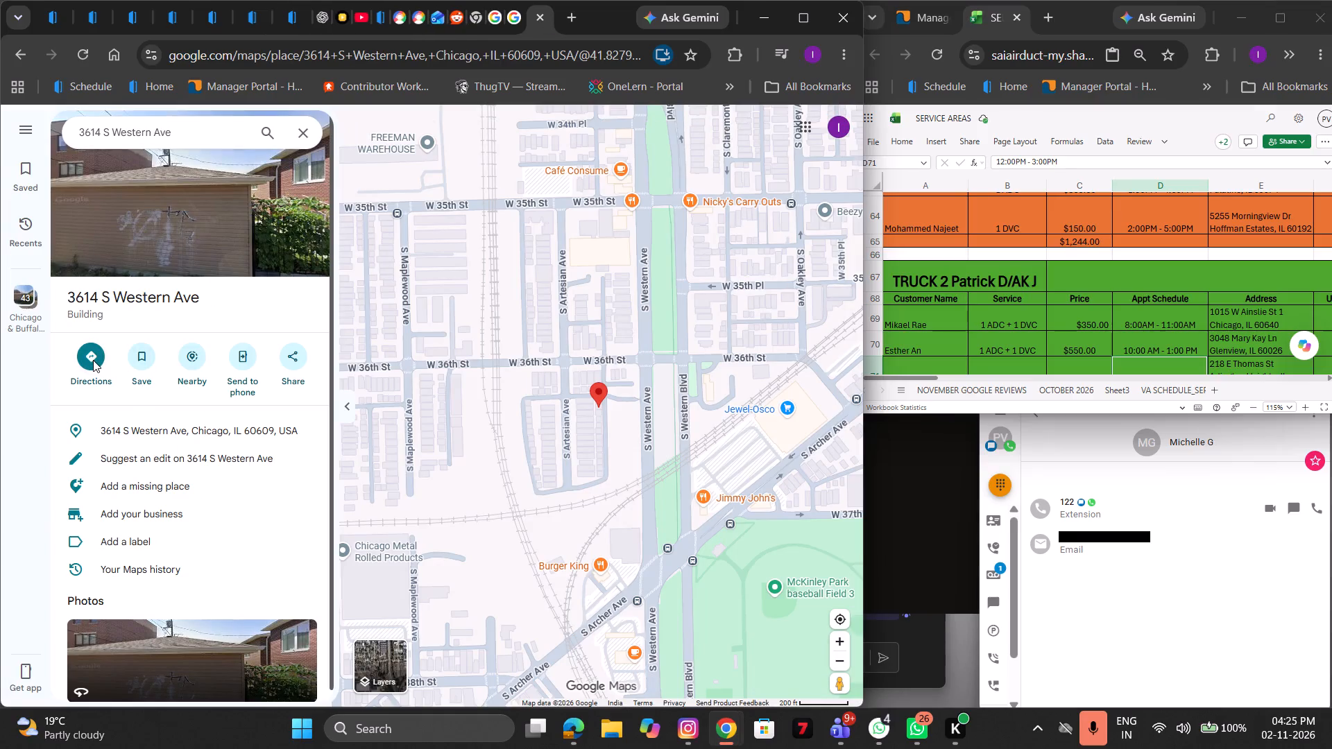
key(Return)
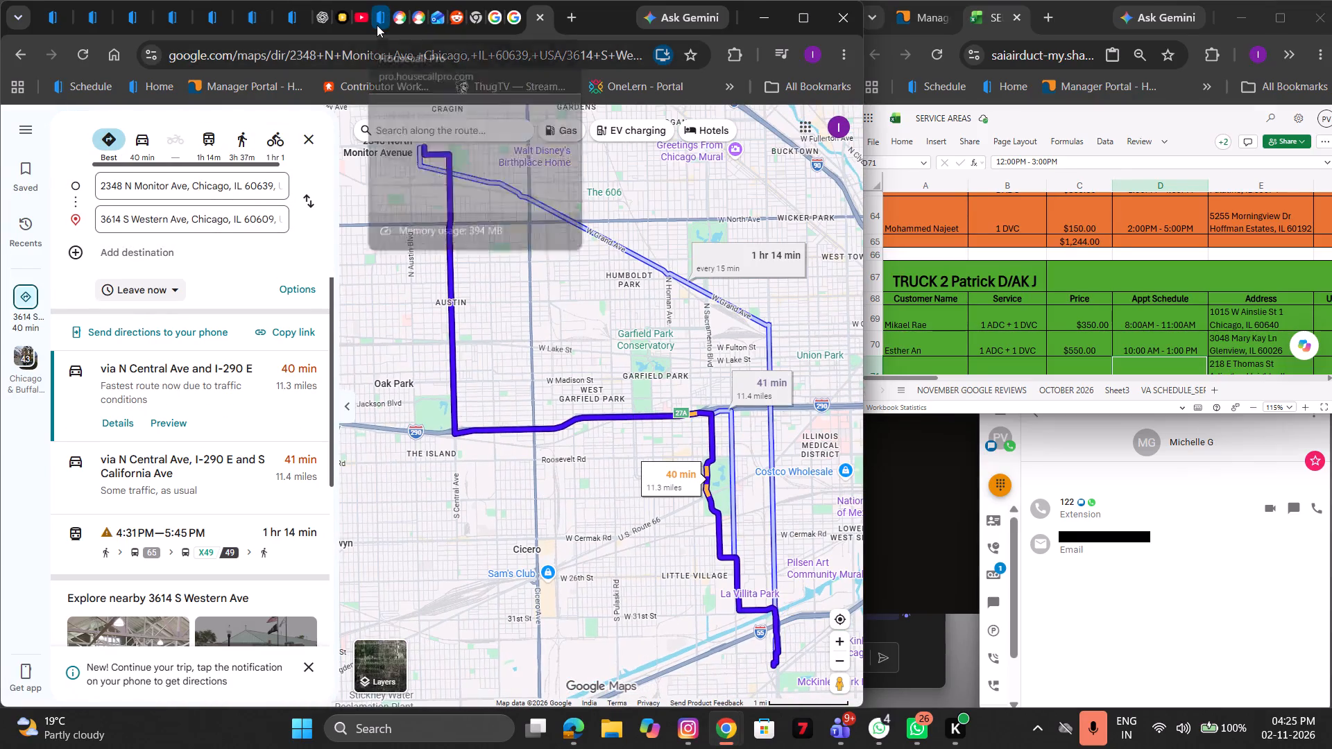
Return to the November 7 scheduling calendar and copy the customer address from Estimate #30961.
click(377, 25)
click(291, 20)
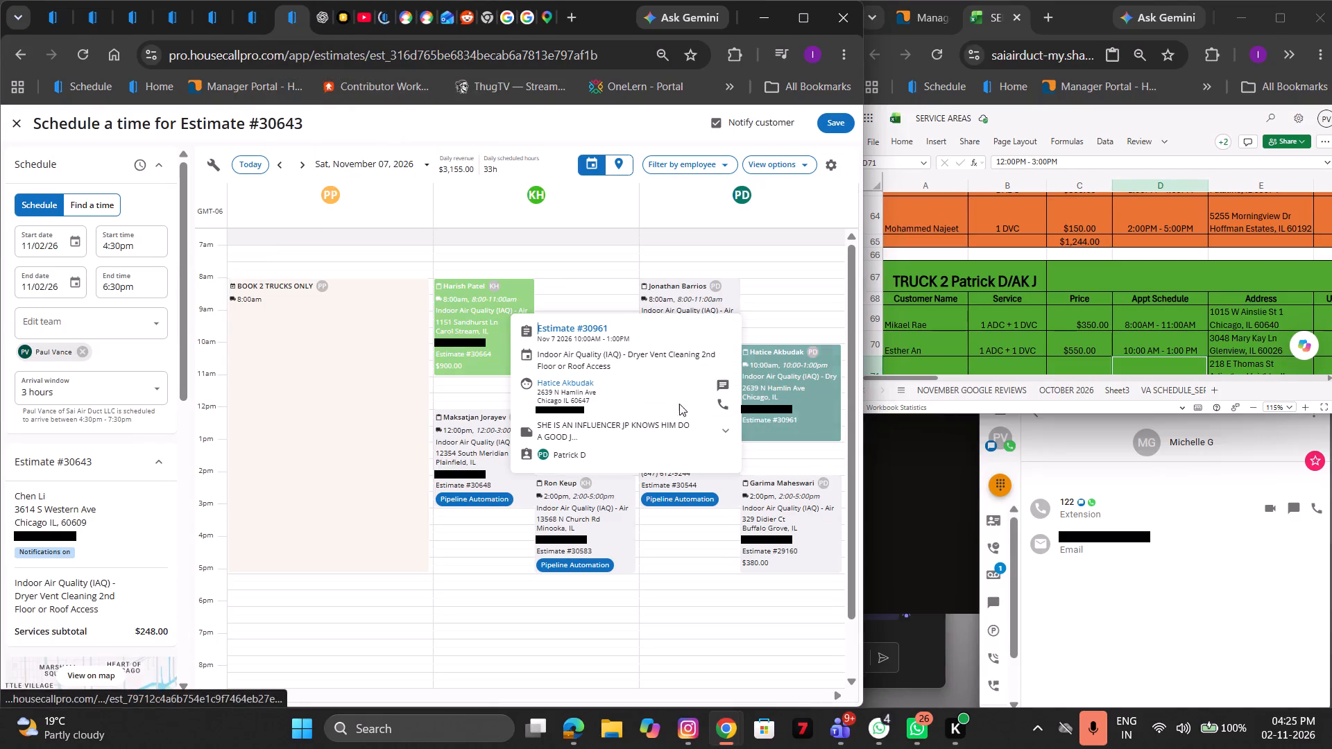
drag(608, 400, 540, 393)
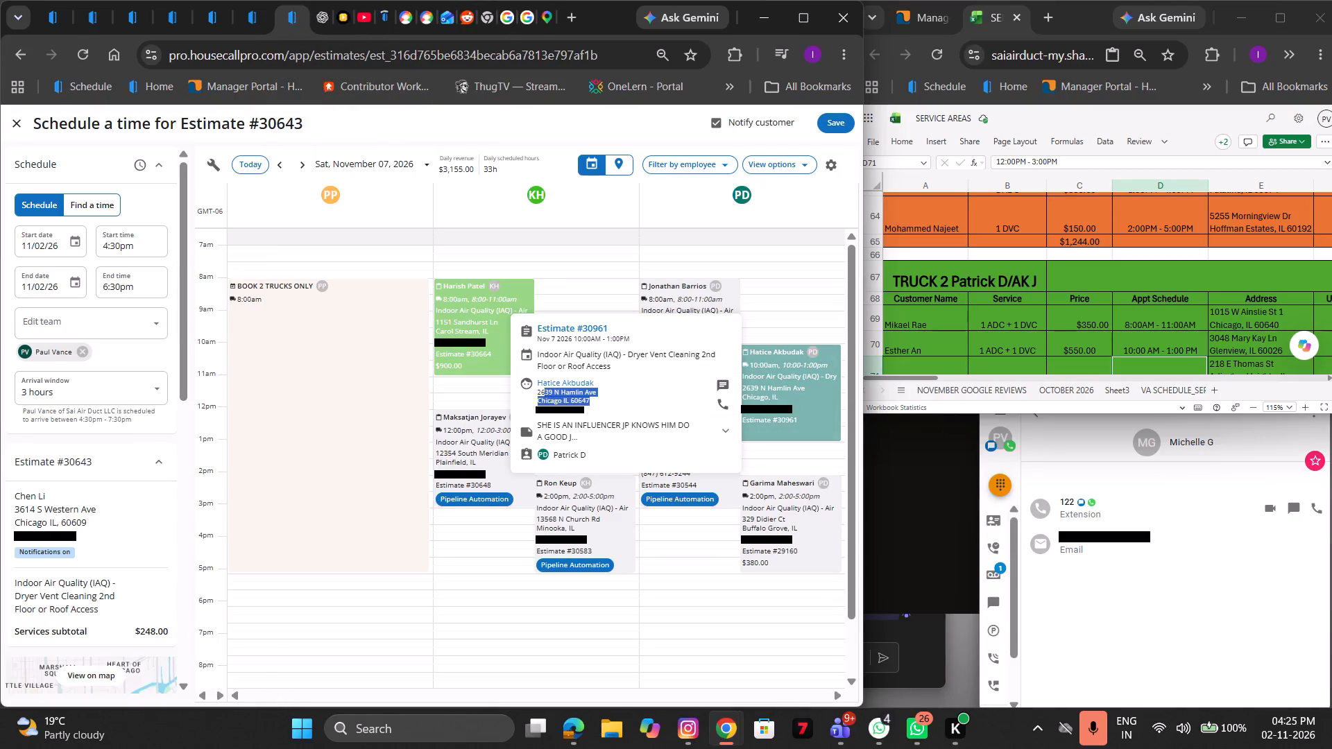
drag(540, 393, 537, 394)
key(ctrl+c)
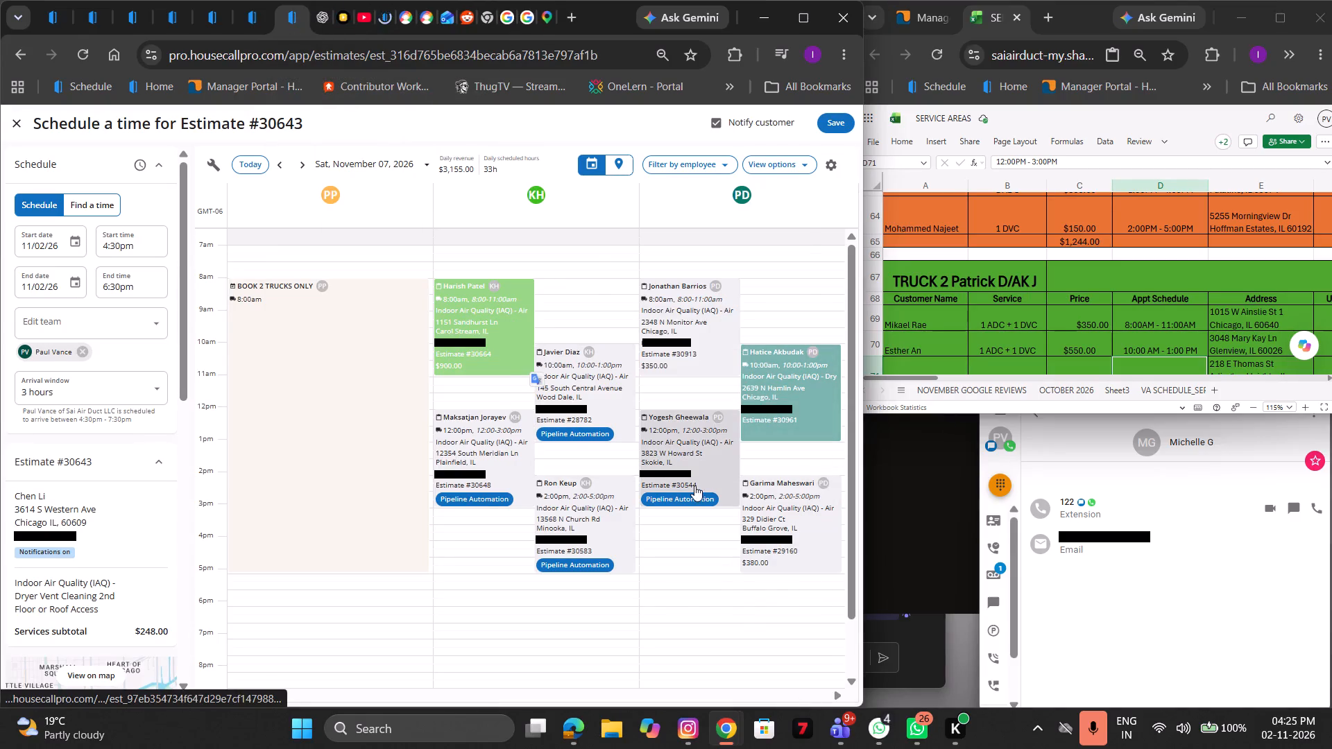
drag(656, 313, 622, 309)
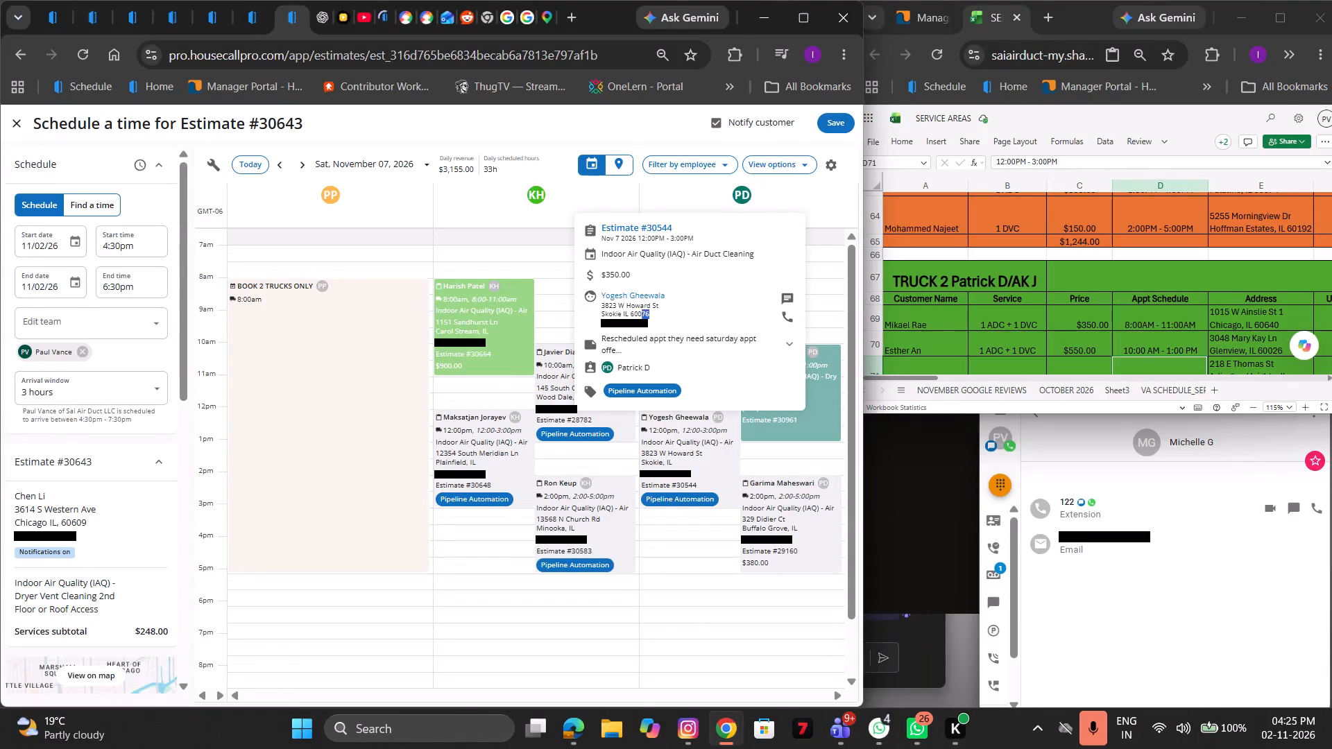
drag(622, 309, 602, 308)
key(ctrl+c)
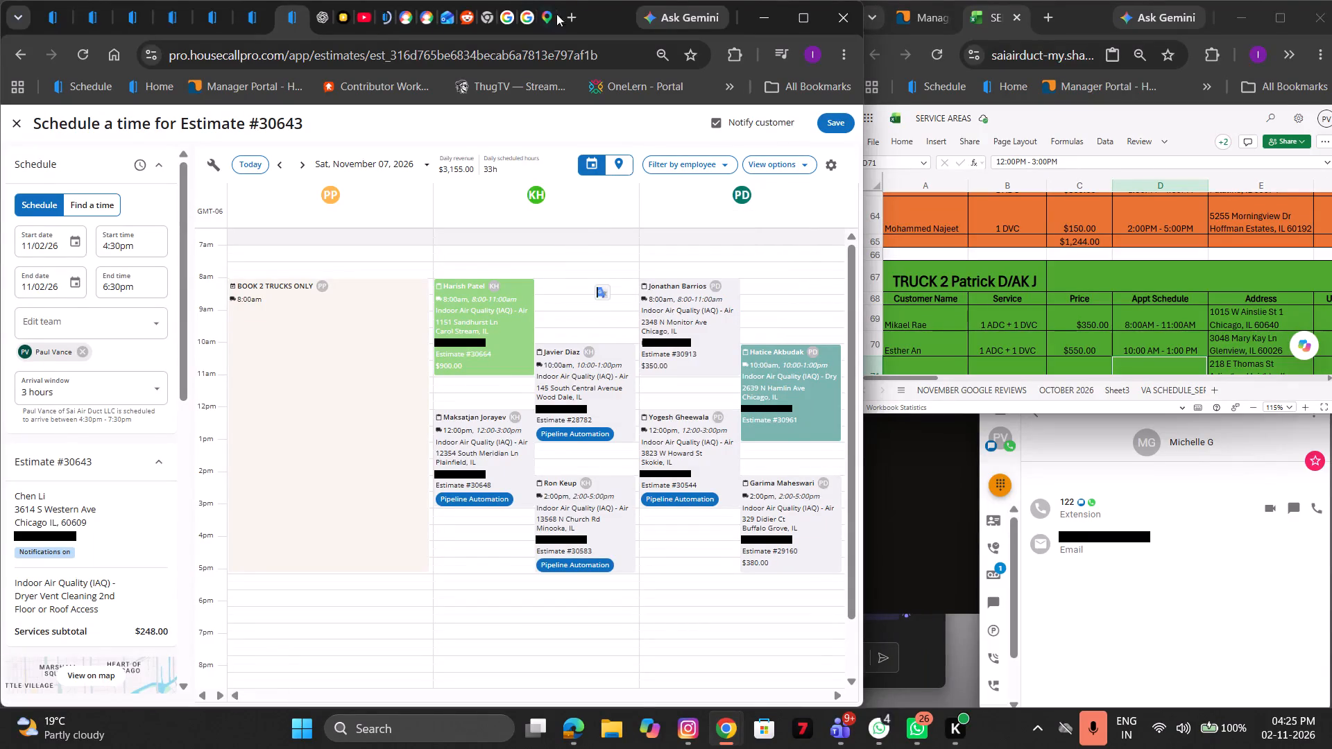
click(545, 16)
click(162, 250)
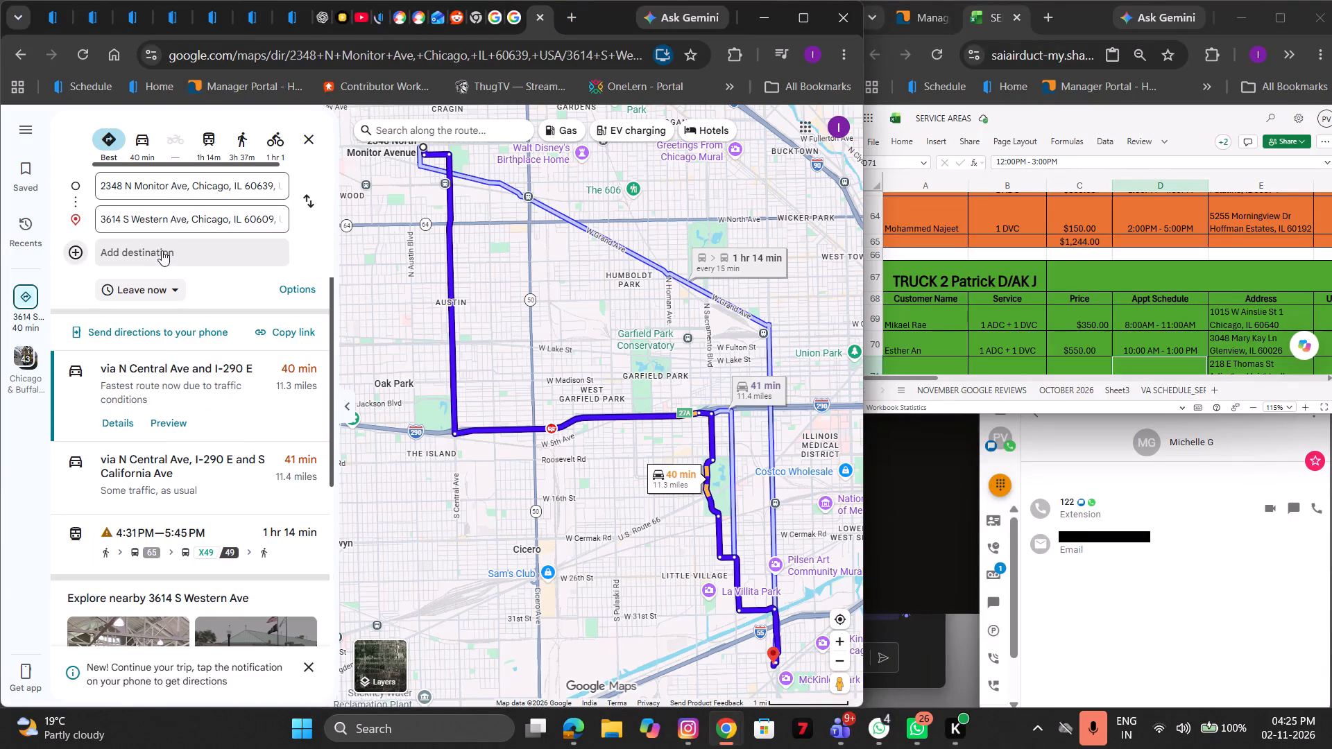
key(super+v)
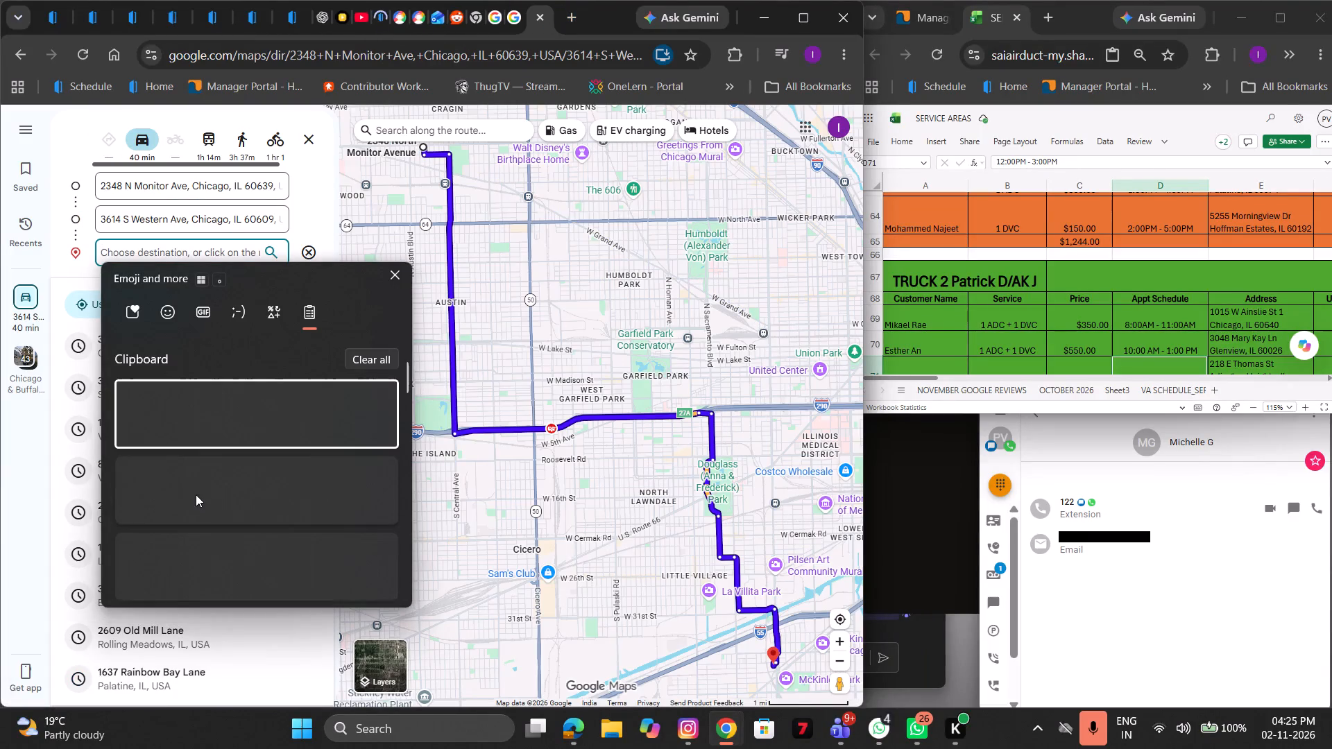
click(196, 494)
key(ctrl+v)
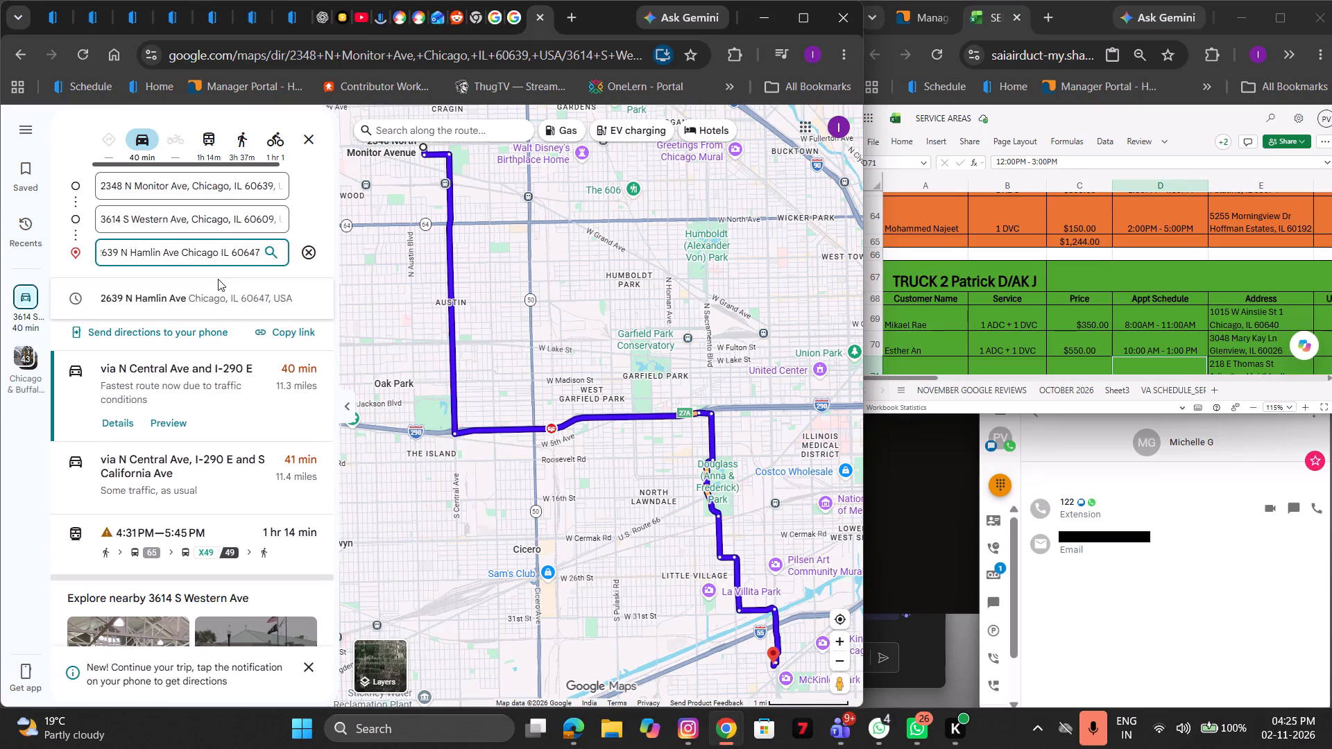
drag(217, 277, 208, 288)
click(219, 282)
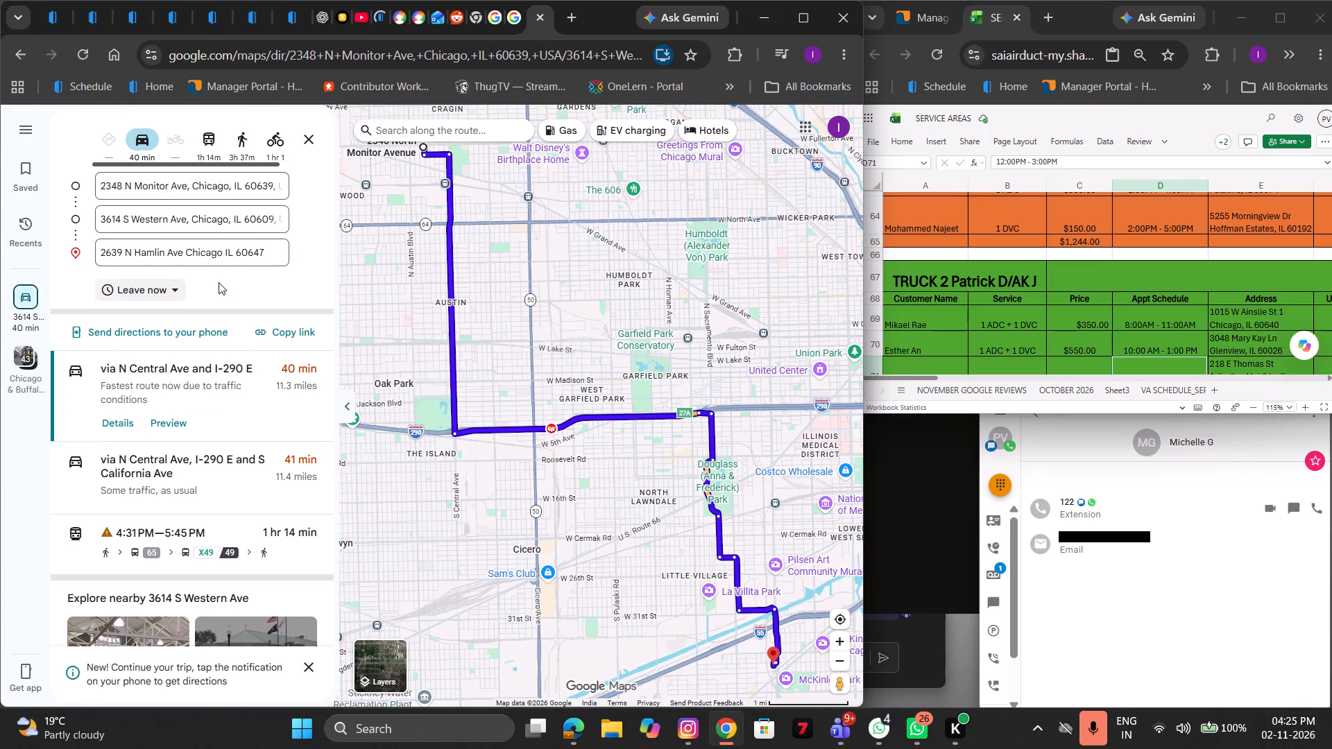
click(158, 256)
key(Return)
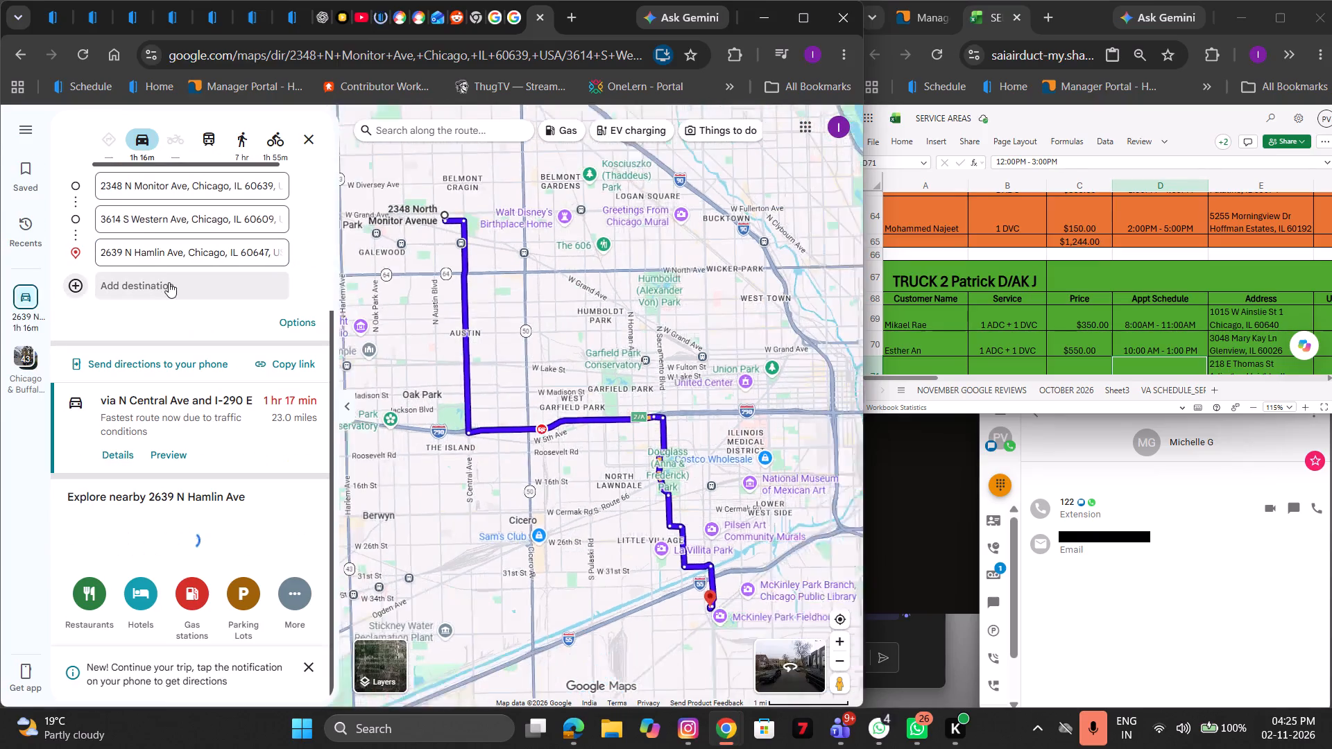
click(171, 284)
click(171, 284)
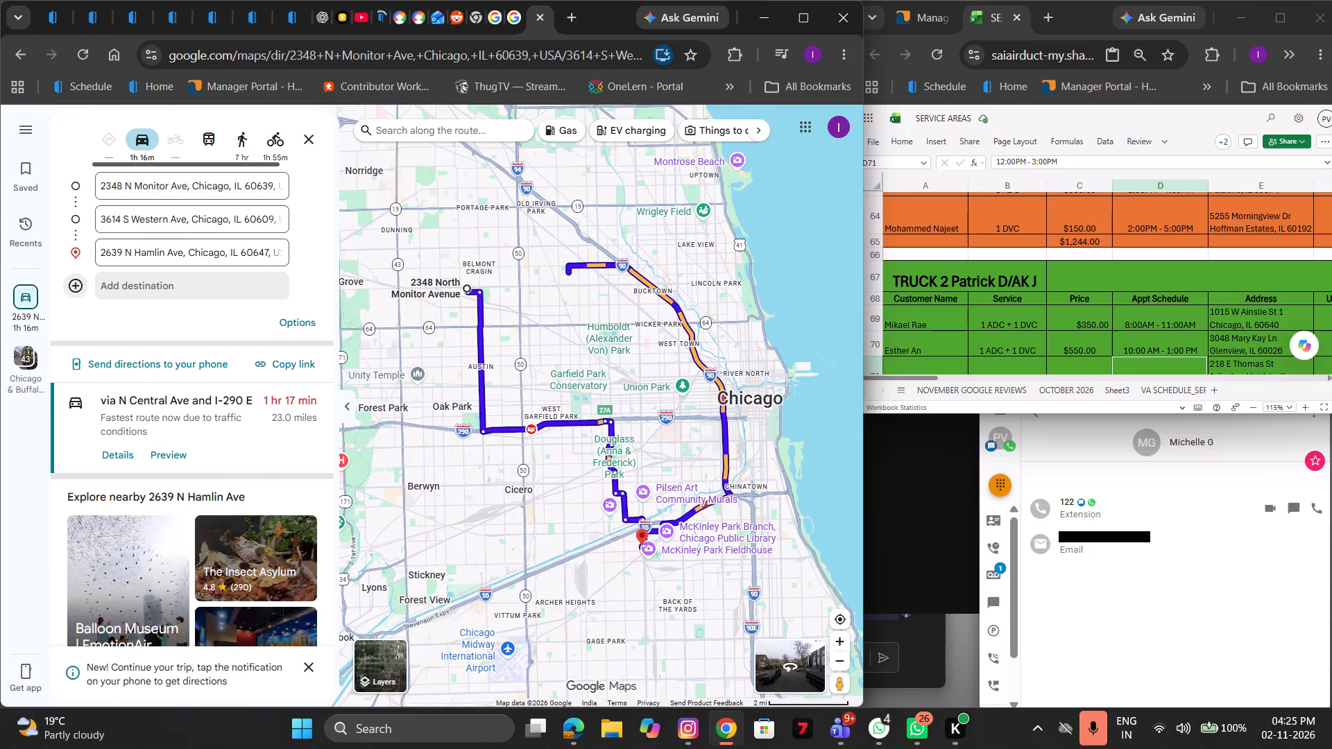
key(super+v)
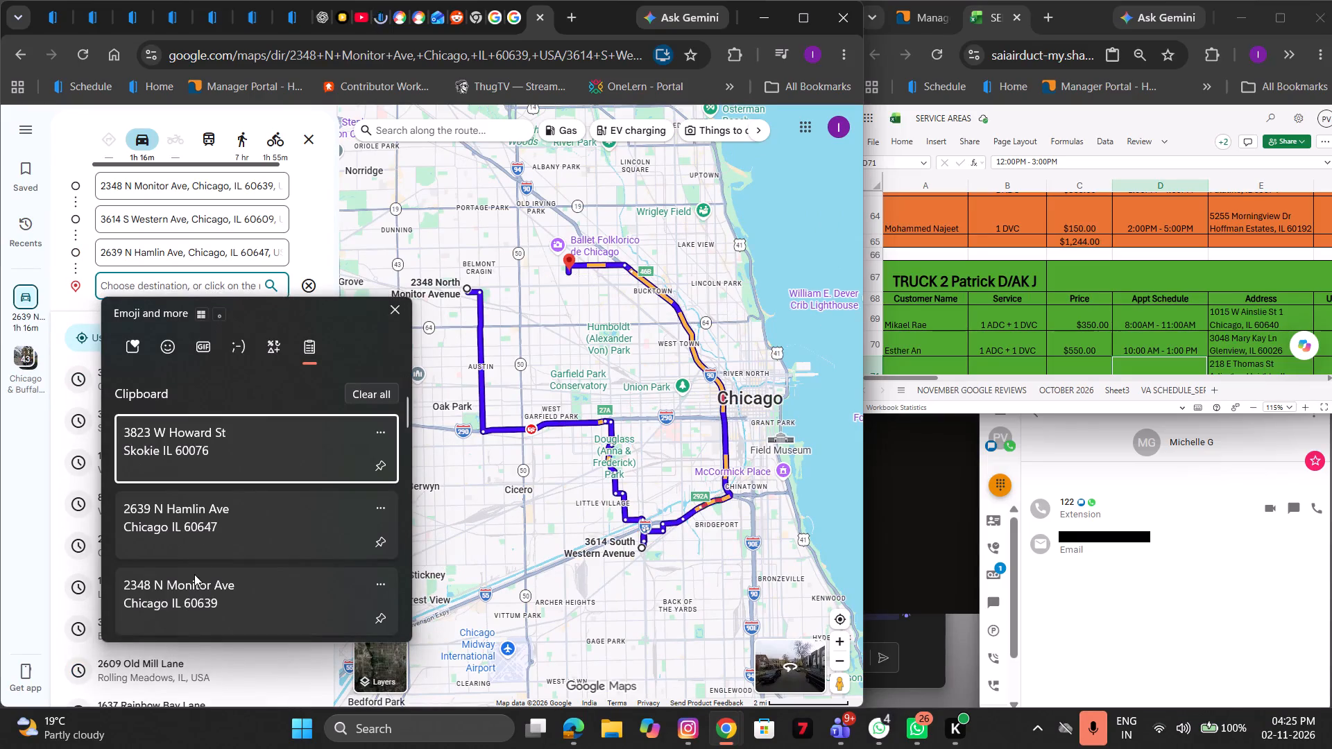
click(232, 429)
key(ctrl+v)
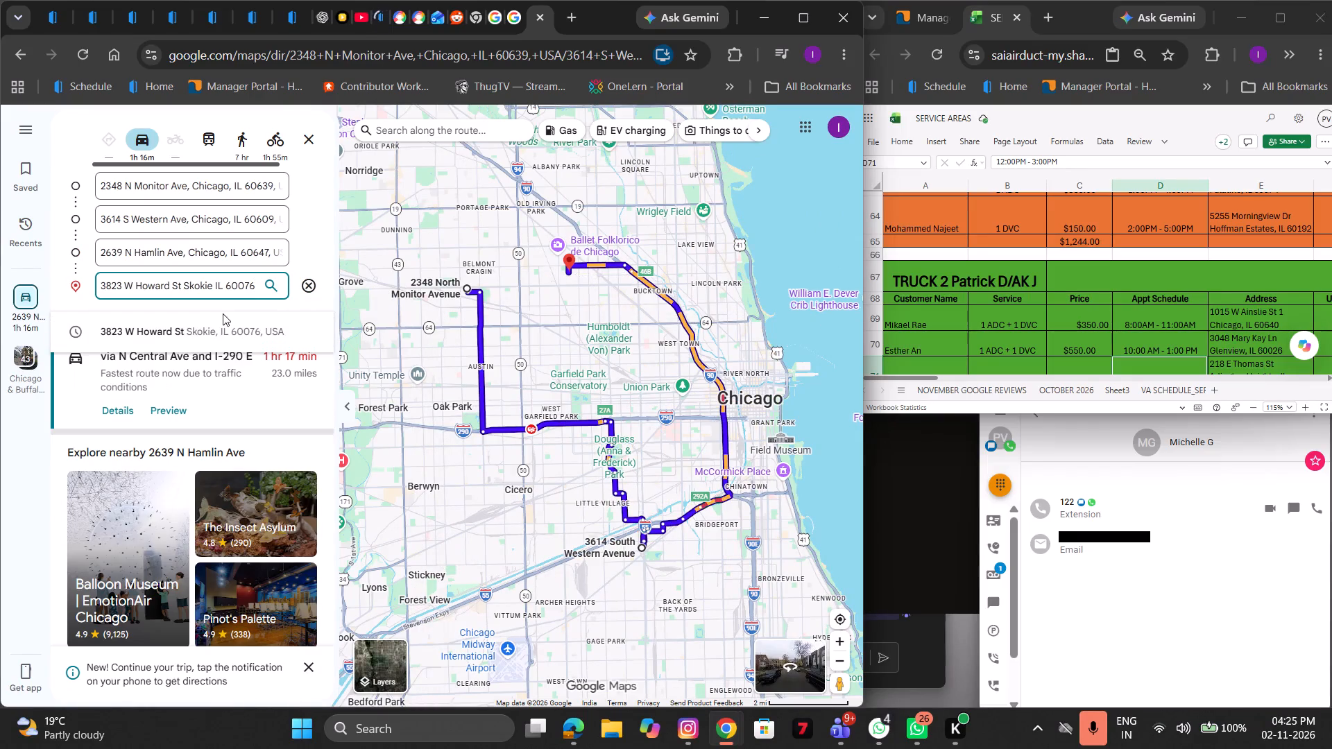
click(222, 320)
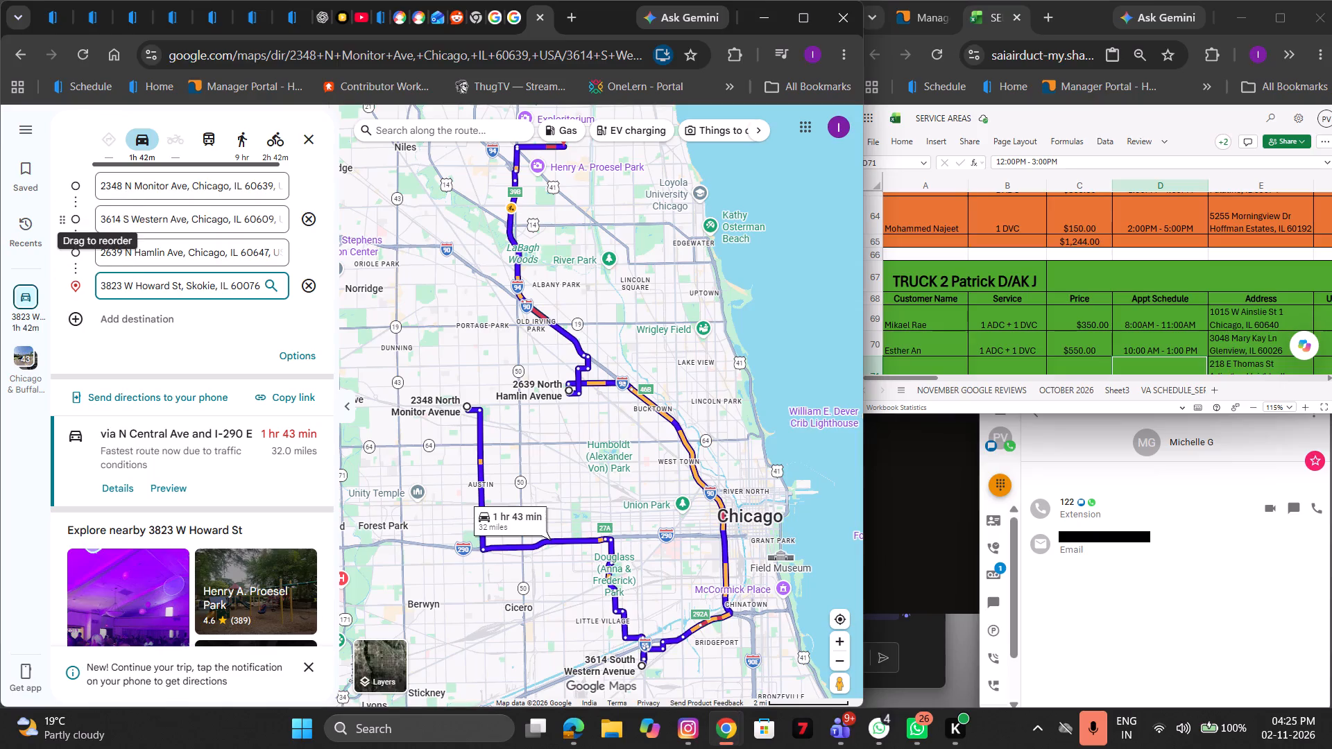
drag(65, 227, 69, 200)
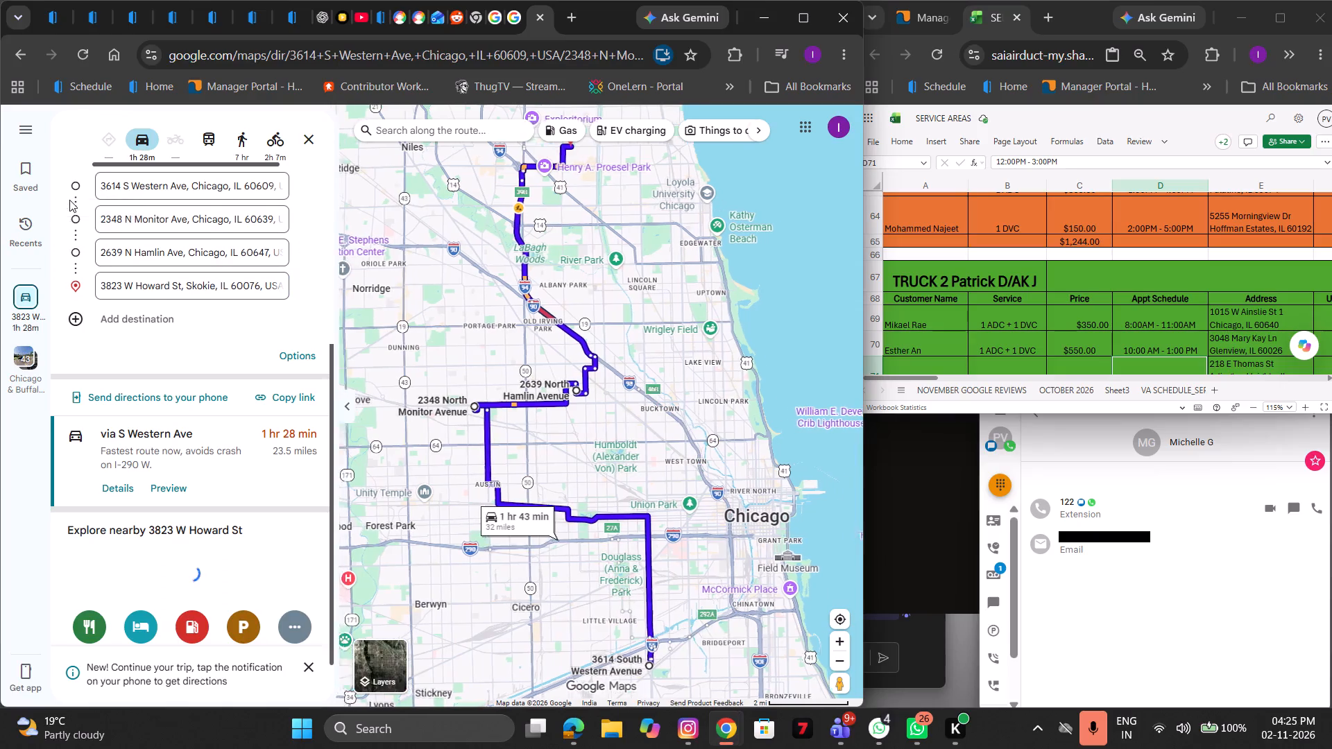
scroll(497, 484, down, 2)
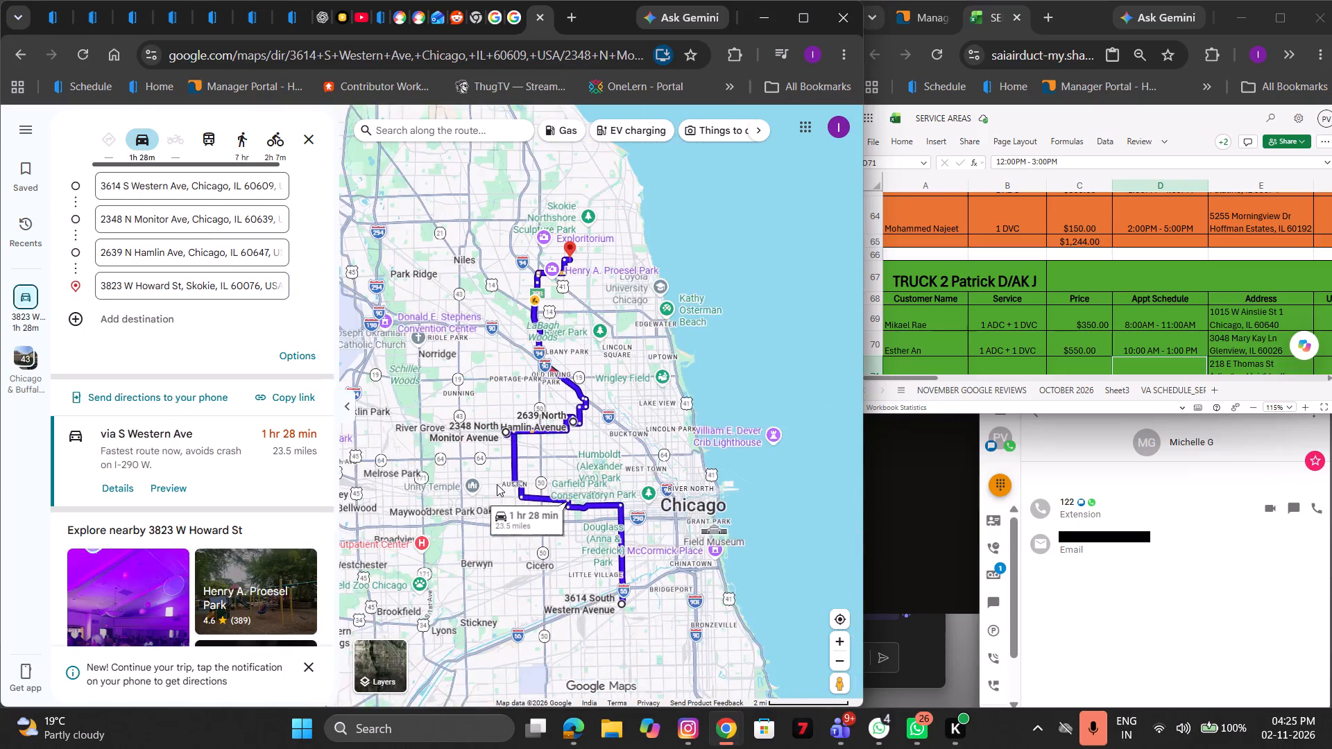
scroll(497, 484, down, 1)
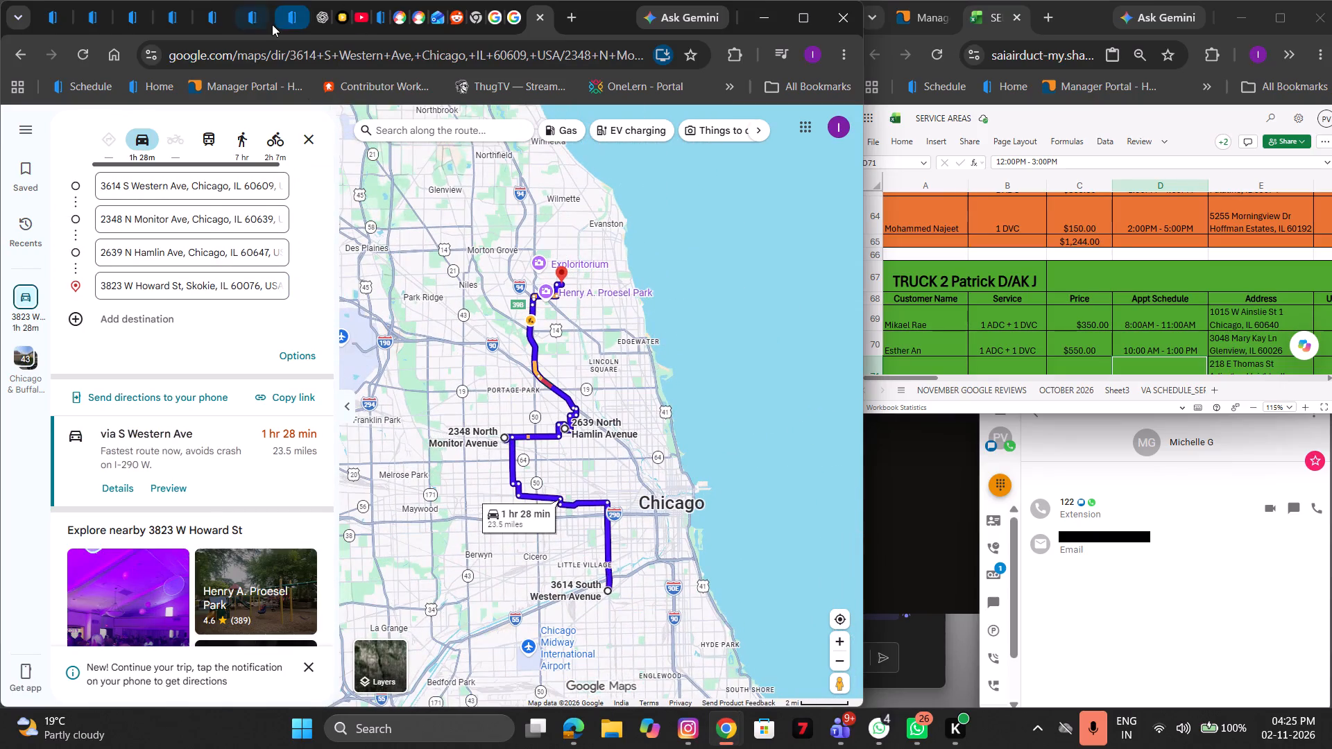
Copy the customer address from Estimate #29160 on the November 7 calendar and go back to the Google Maps route.
click(289, 22)
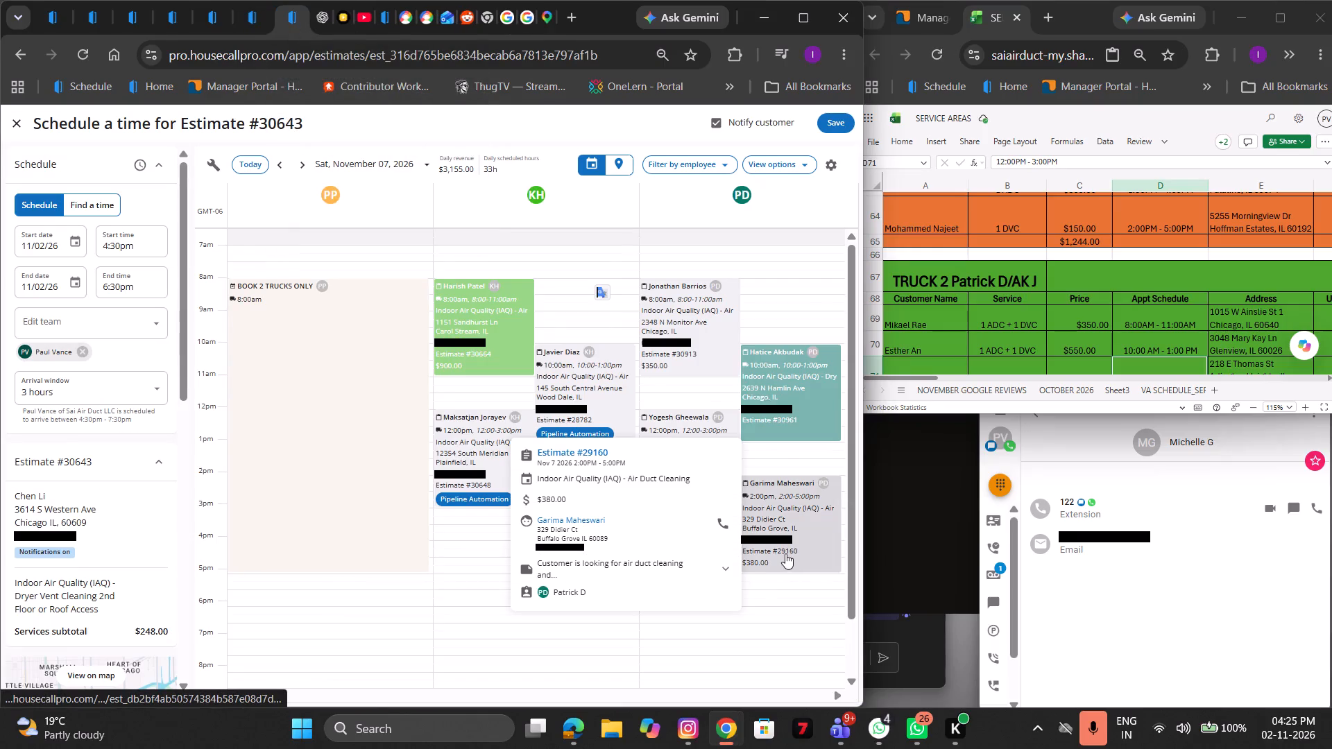
drag(626, 535, 540, 533)
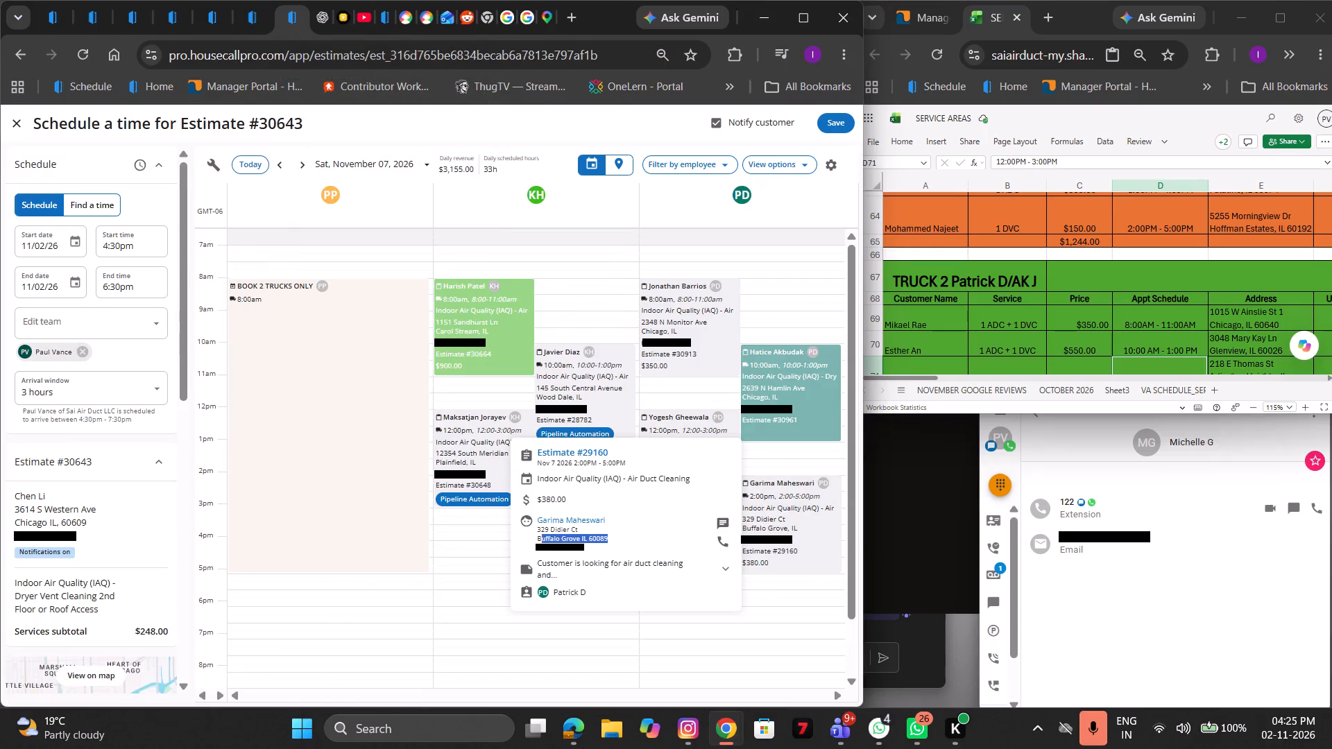
drag(540, 533, 538, 532)
key(ctrl+c)
click(540, 17)
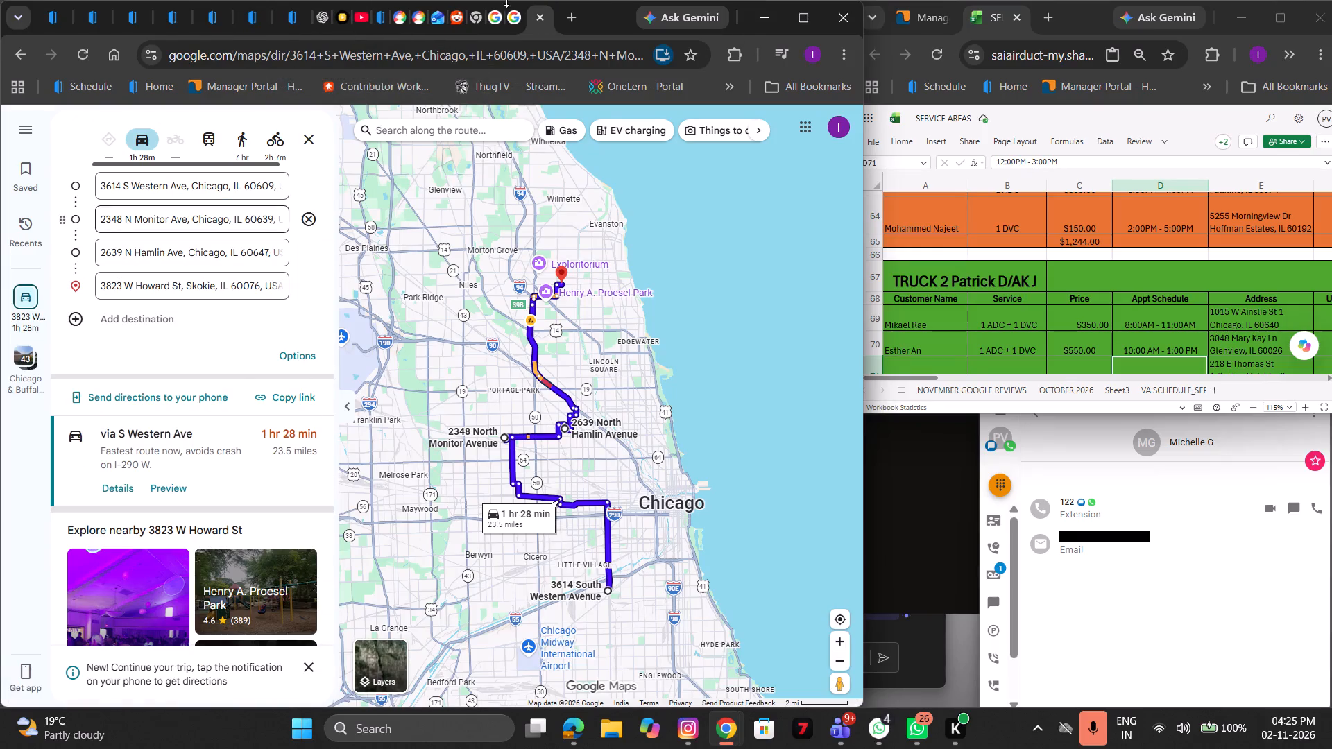
Return to scheduling for Estimate #30643 and browse the daily calendars forward to Thursday, November 12, 2026.
click(293, 26)
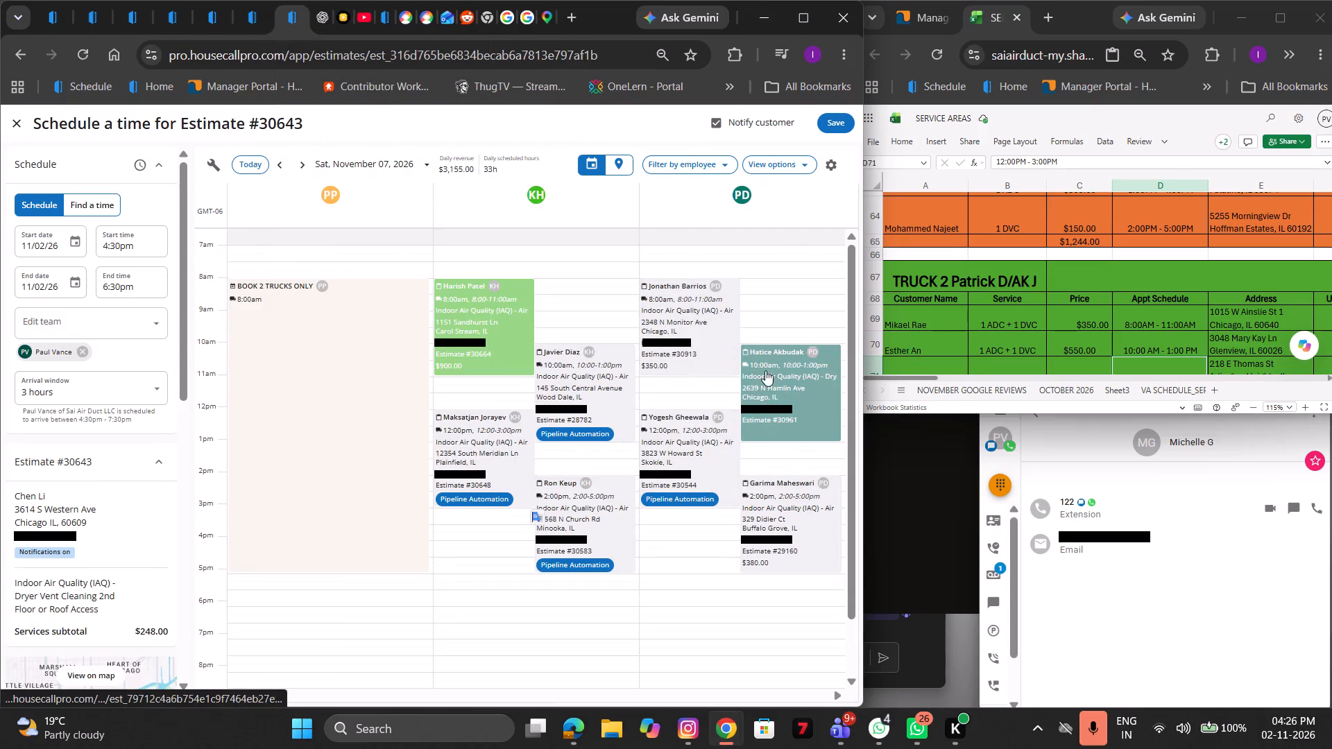
click(305, 169)
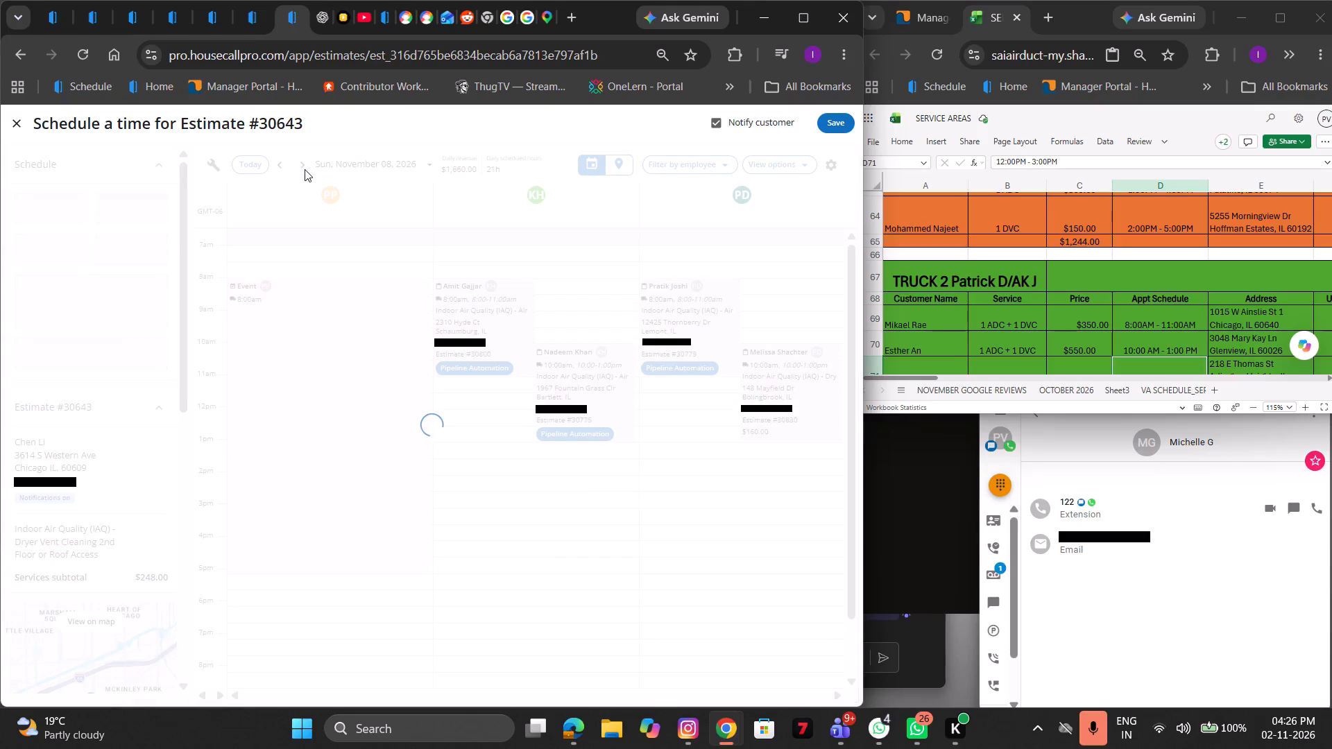
click(305, 169)
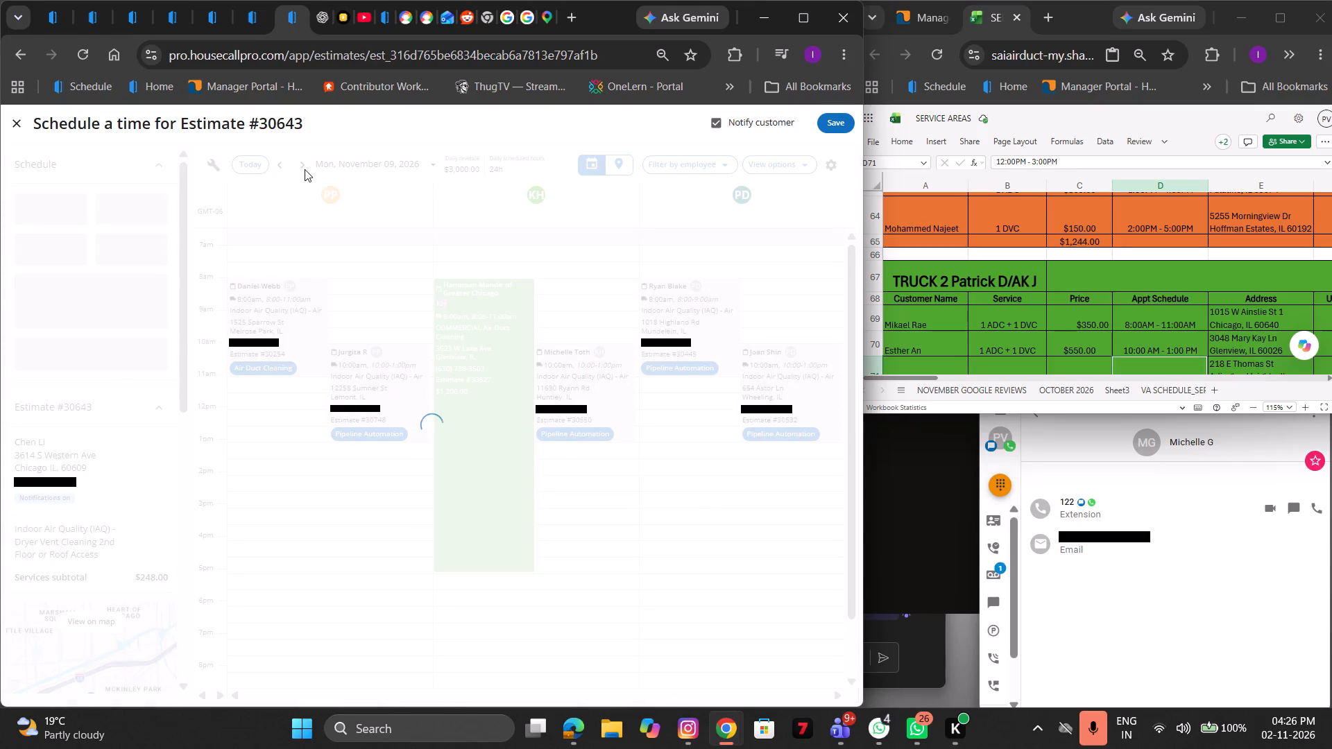
click(305, 169)
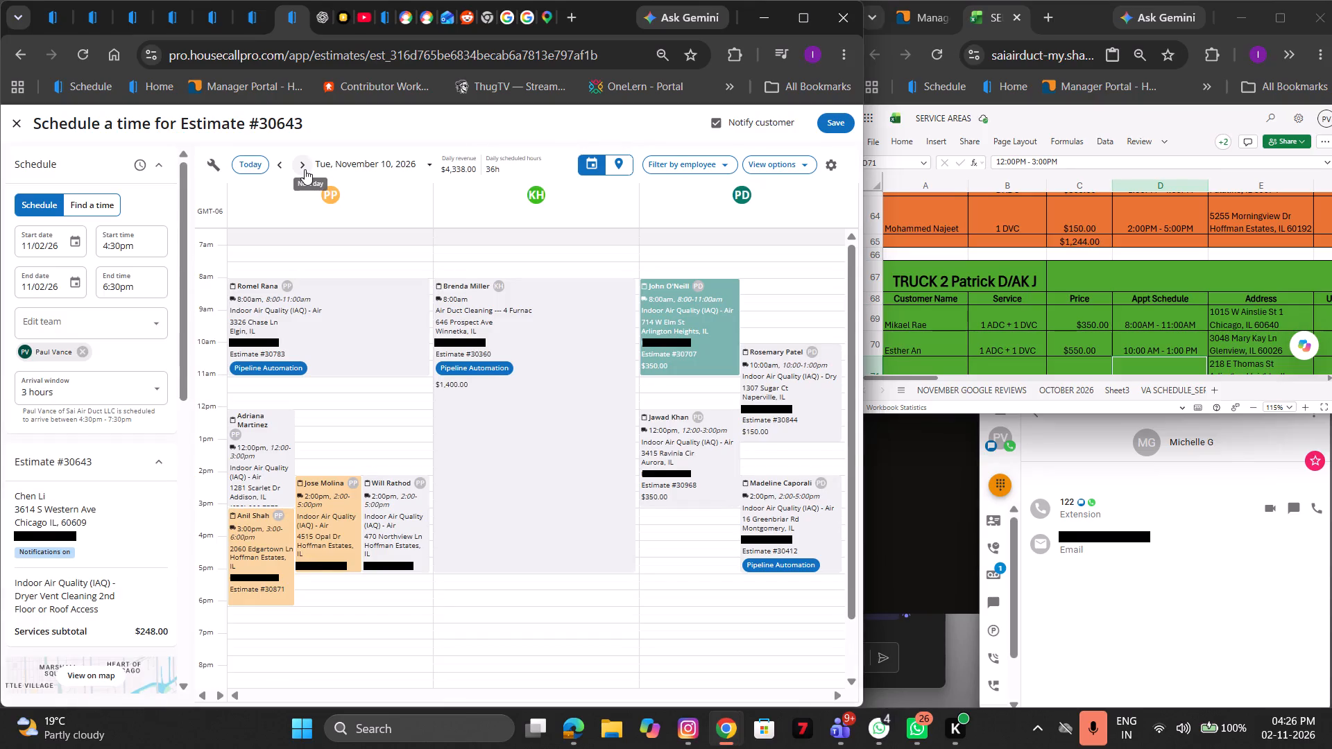
click(305, 169)
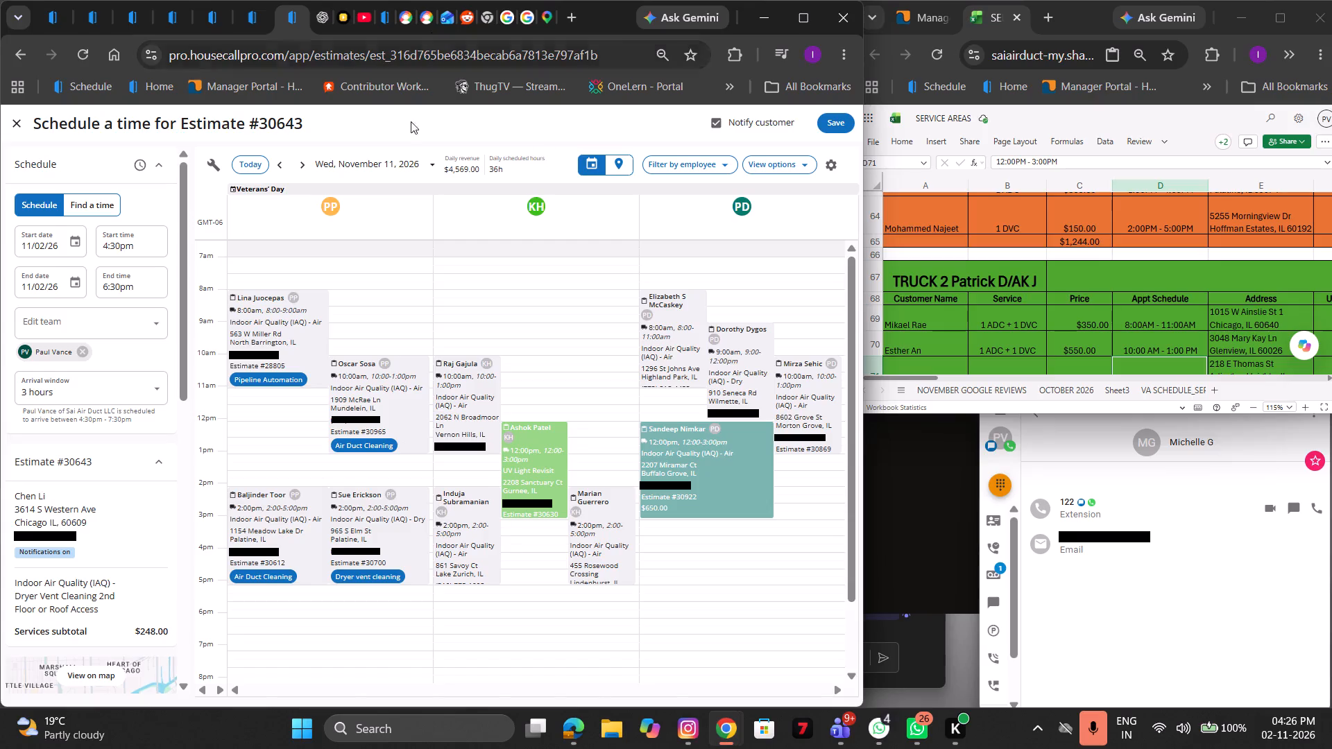
click(304, 163)
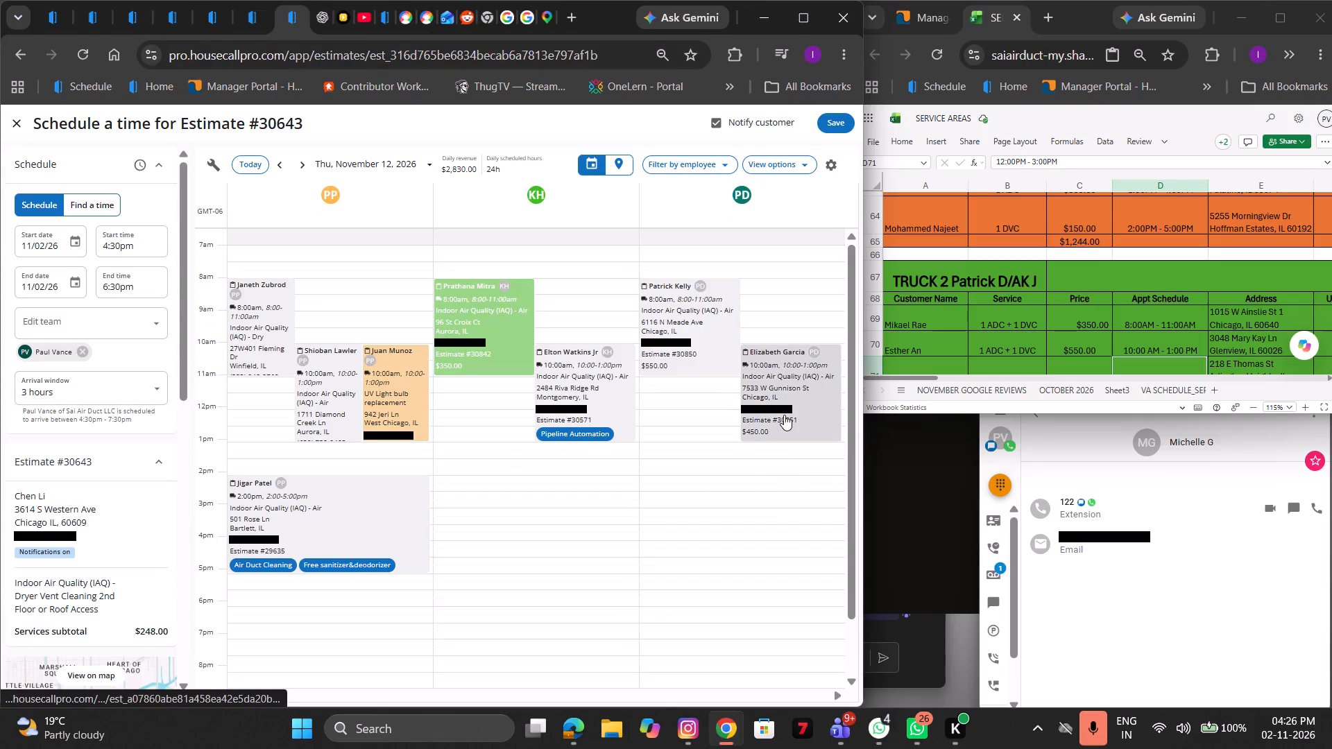
Remove the intermediate stops in Google Maps and get directions from the Estimate #30643 address to the copied Estimate #30851 address.
drag(622, 406, 538, 399)
key(ctrl+c)
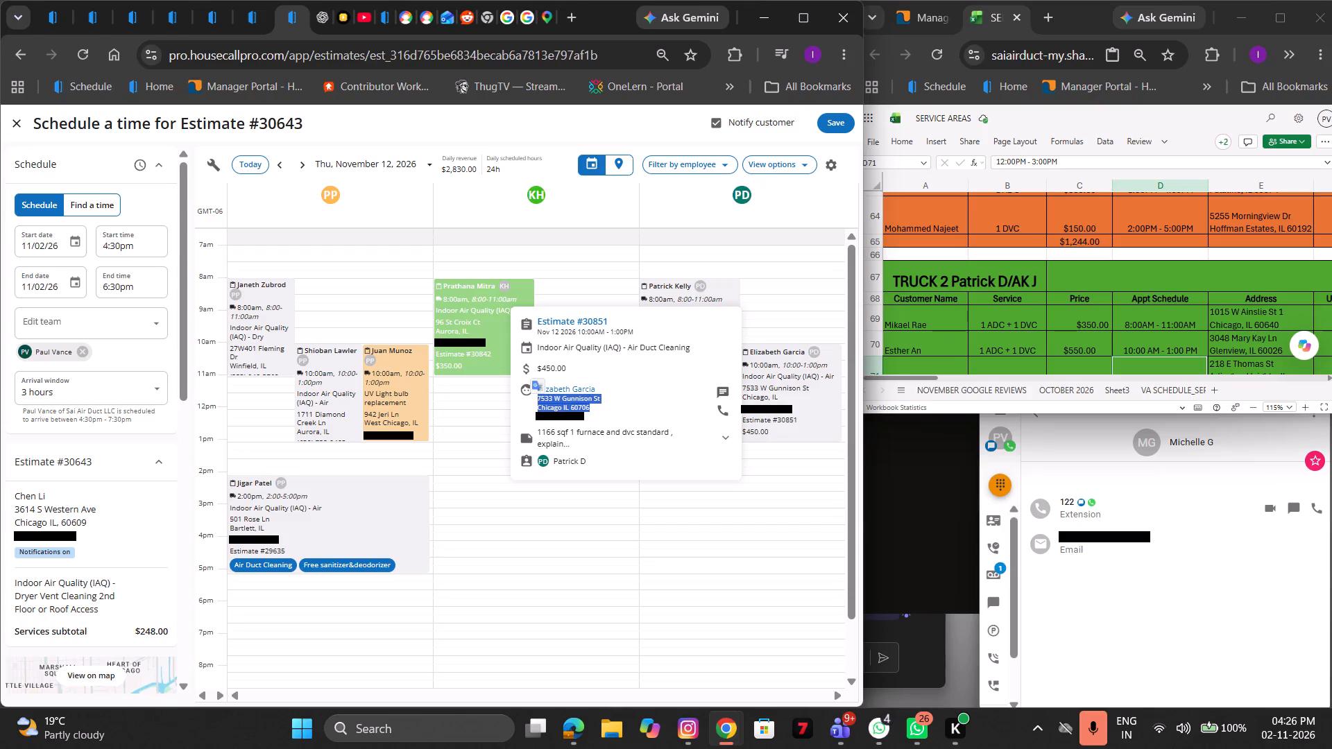
click(547, 17)
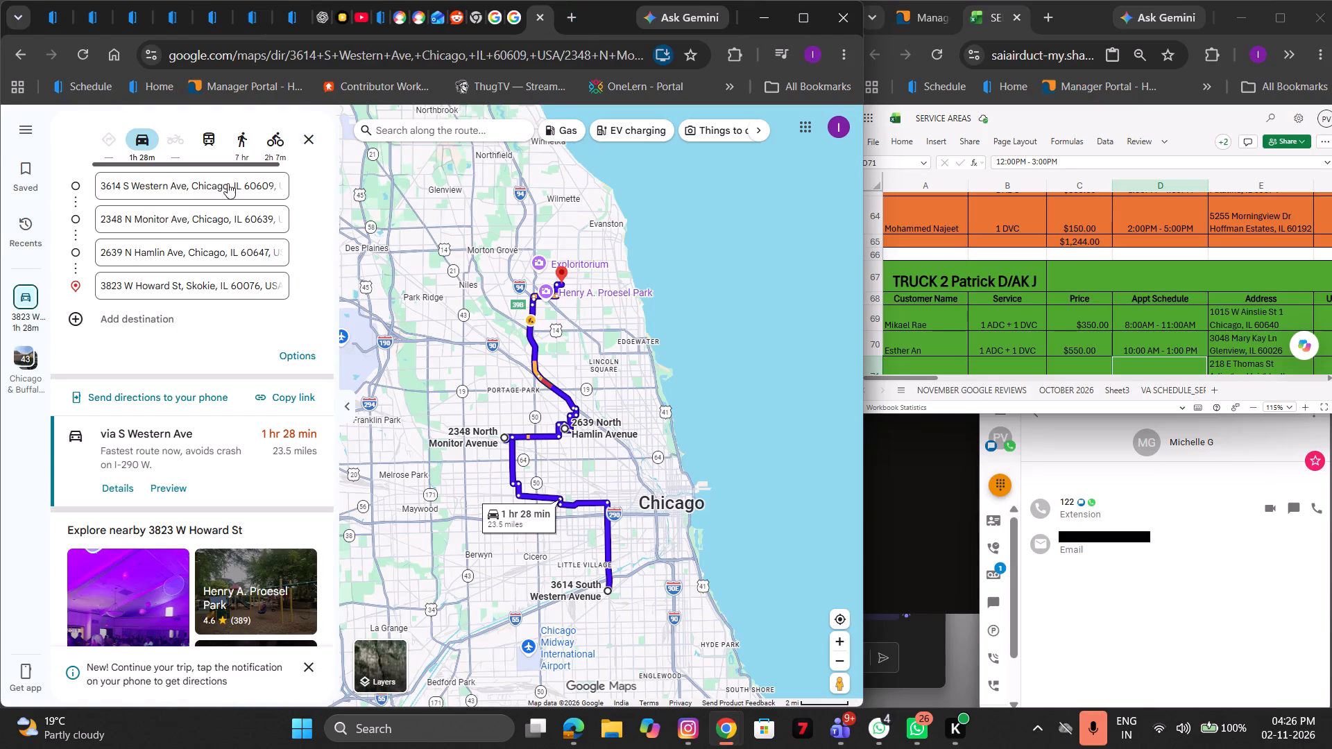
click(308, 214)
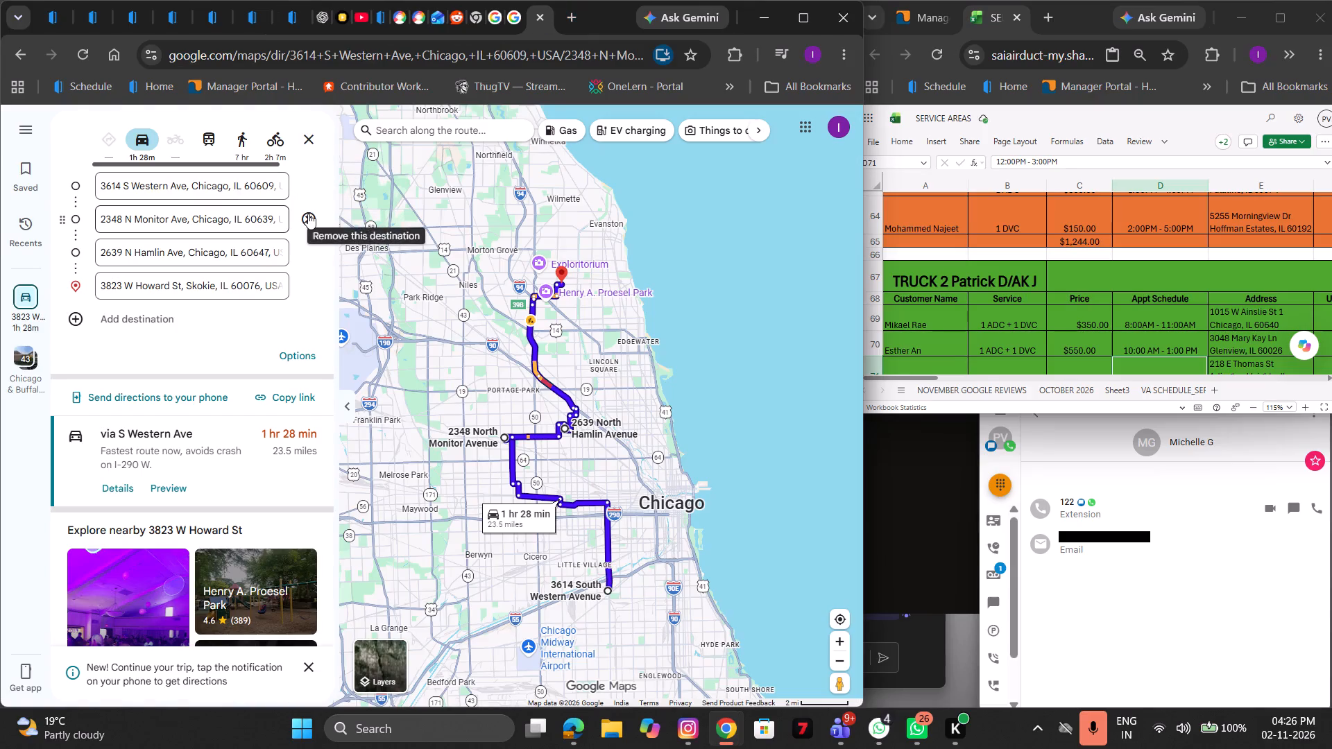
click(308, 214)
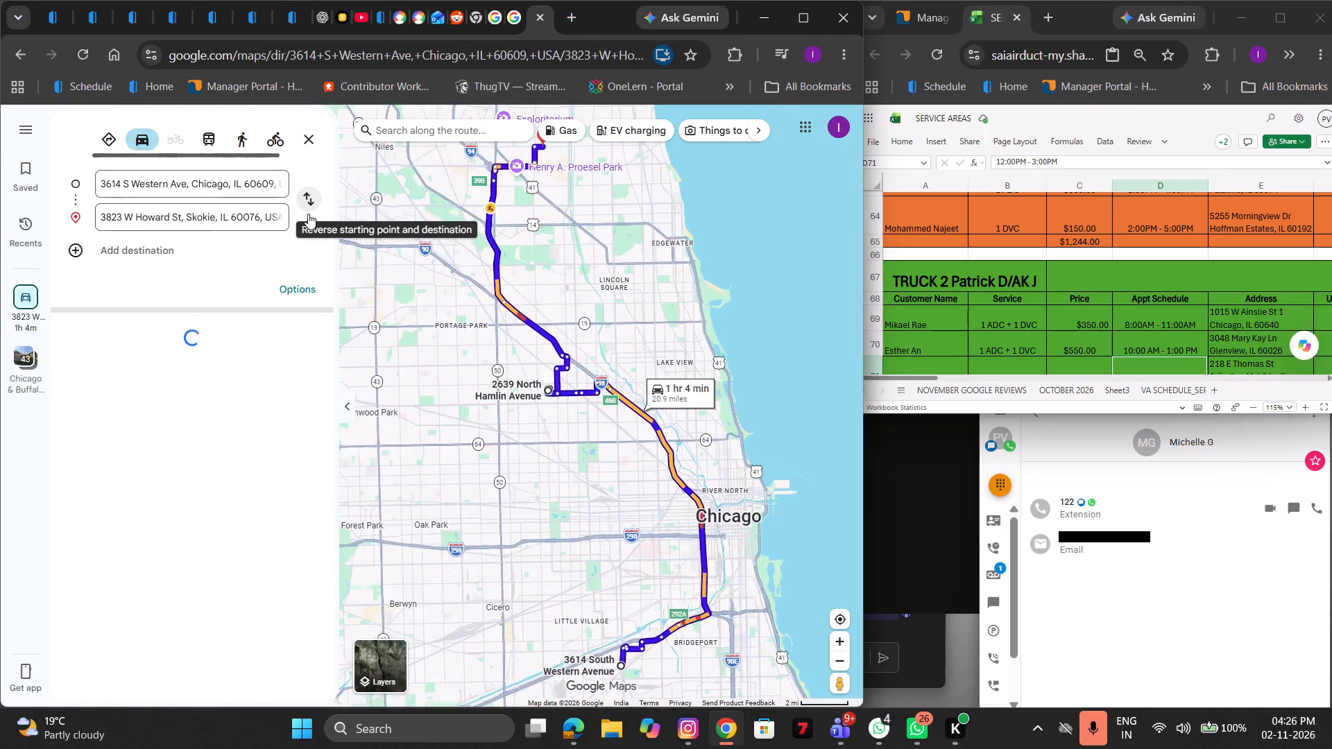
click(274, 221)
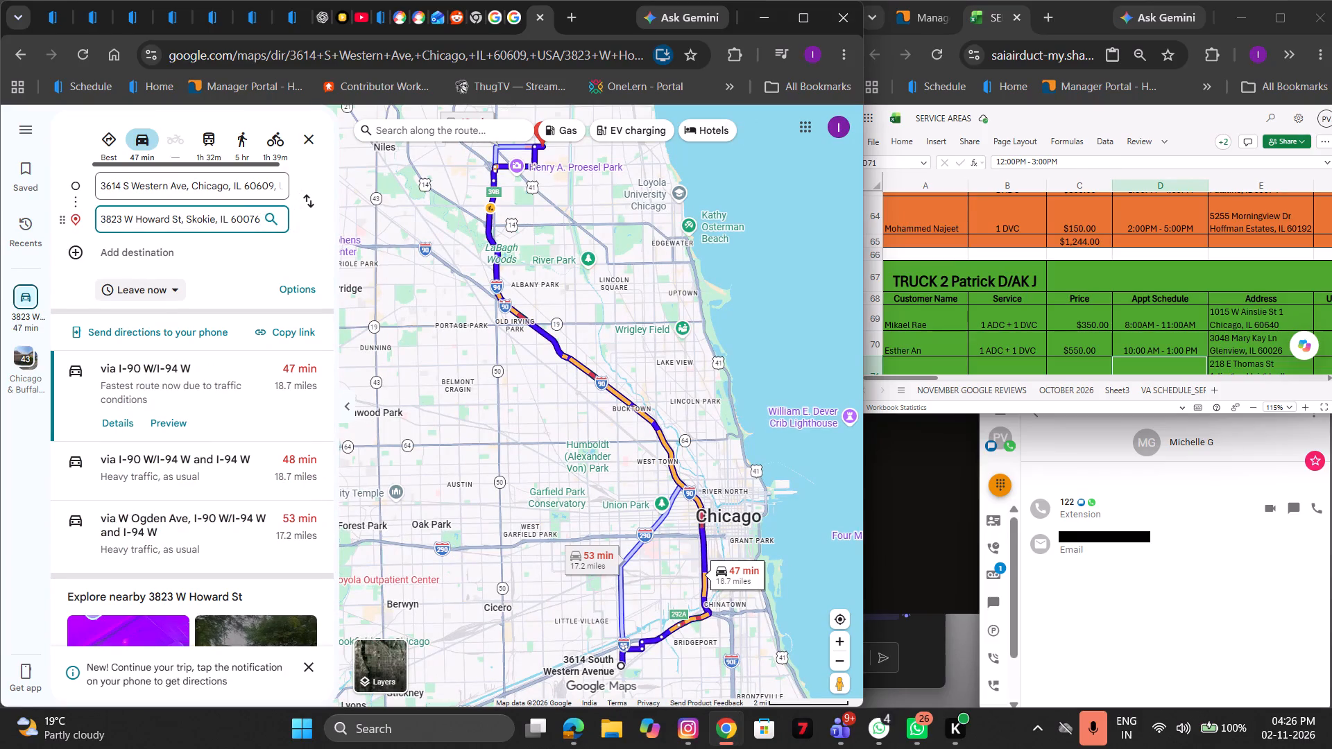
triple_click(222, 220)
key(ctrl+v)
key(Return)
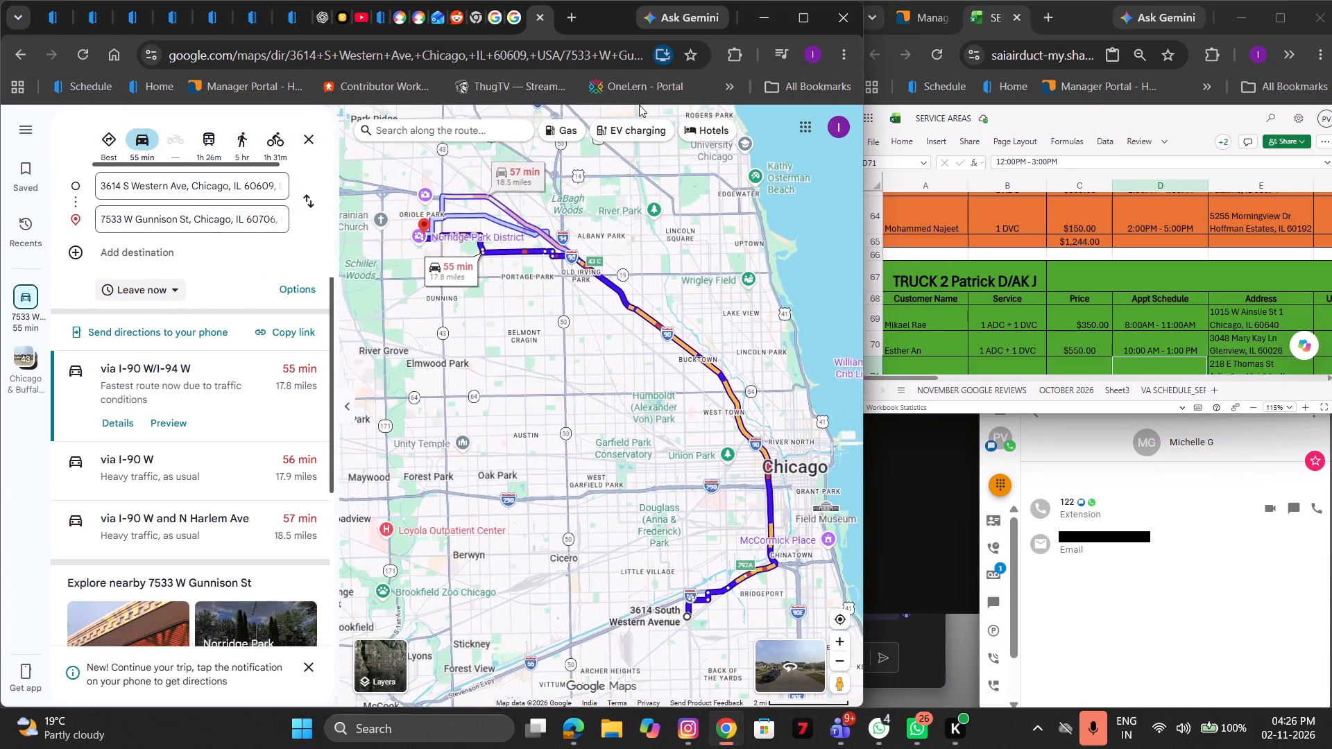
click(300, 24)
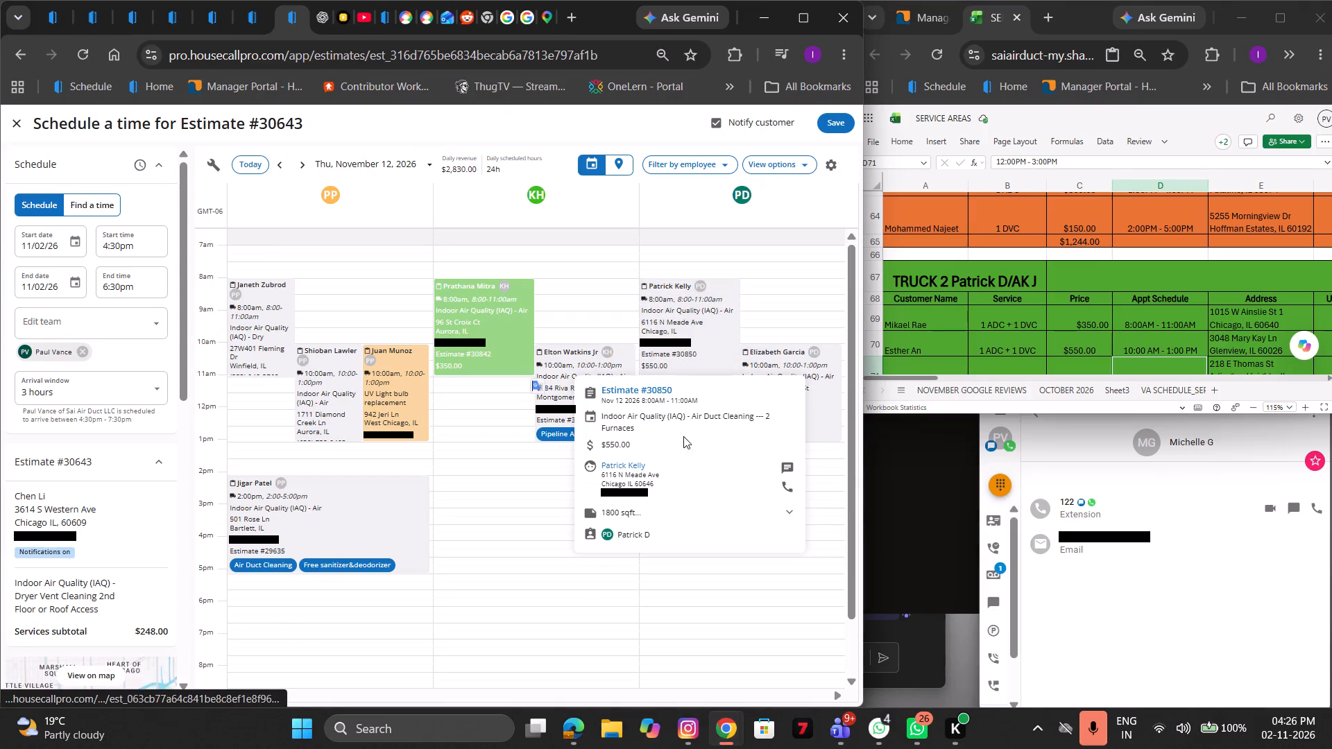
drag(660, 485, 602, 479)
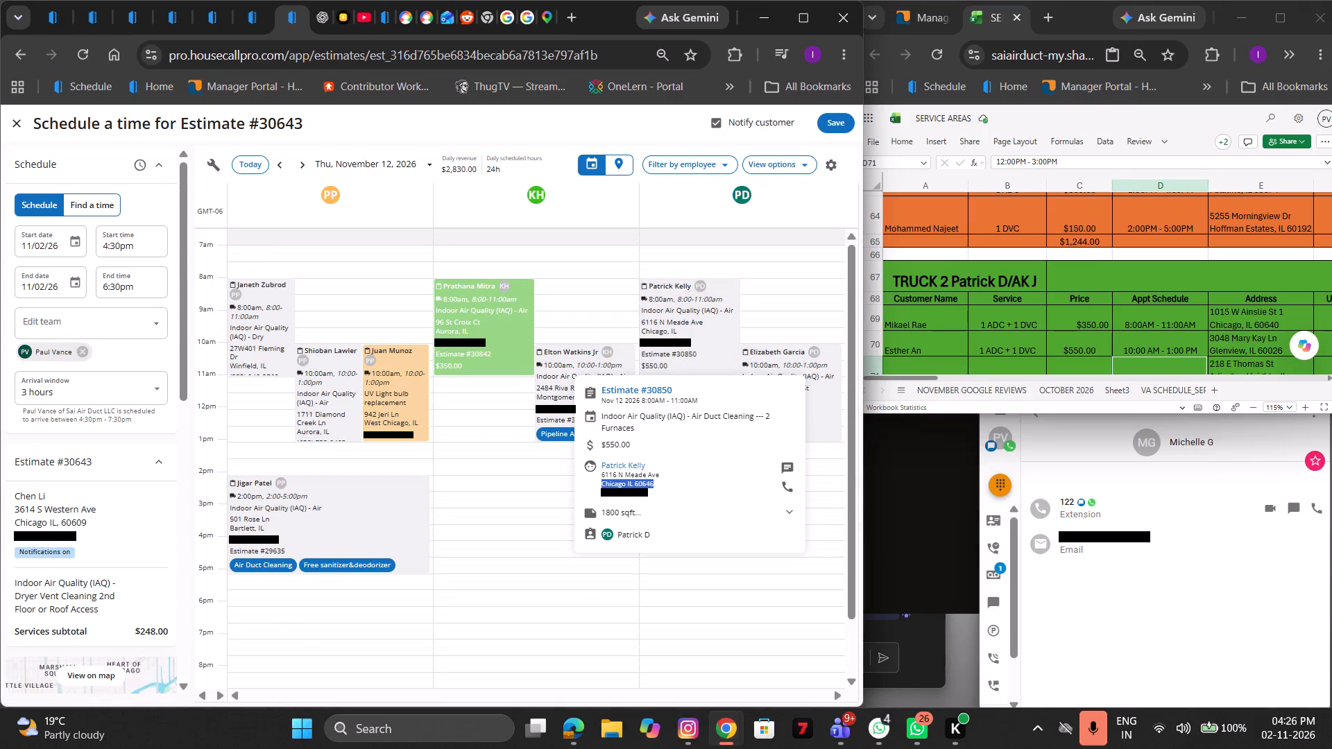
drag(602, 479, 601, 476)
key(ctrl+c)
click(547, 24)
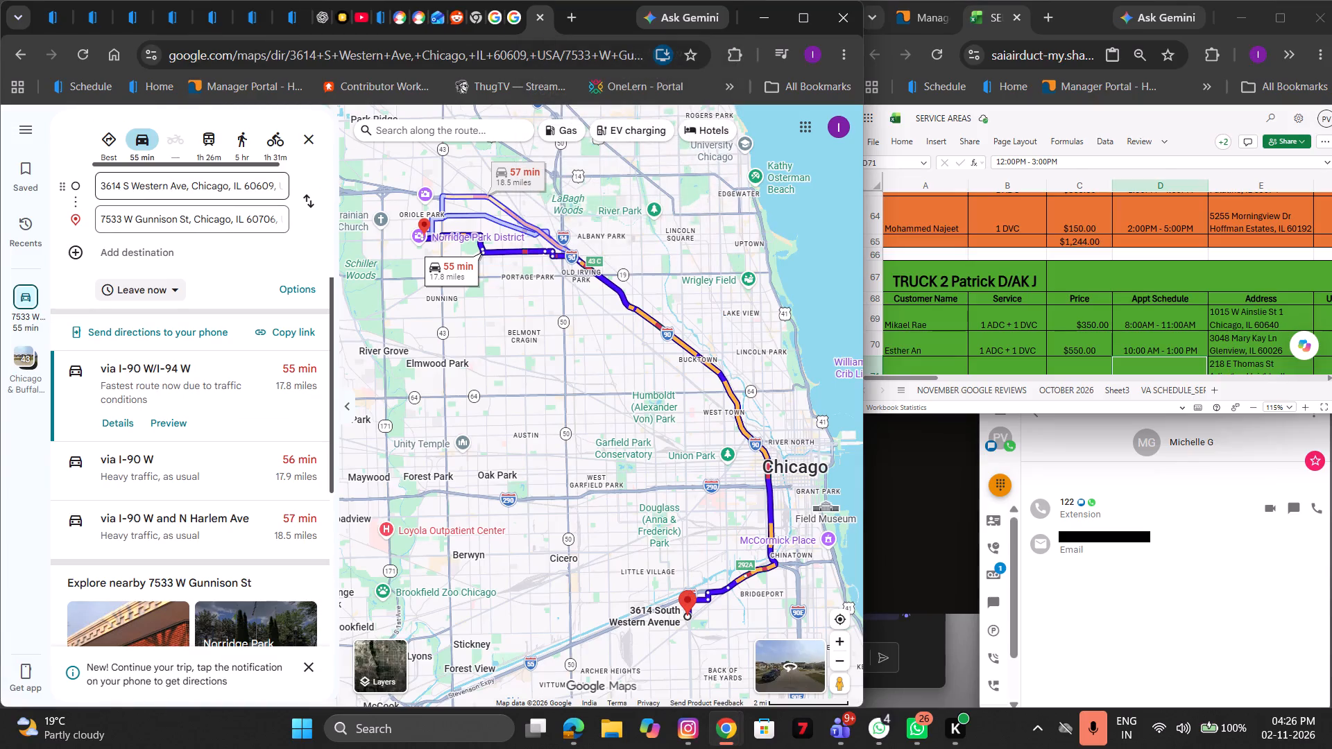
click(222, 218)
key(ctrl+v)
key(ctrl+Return)
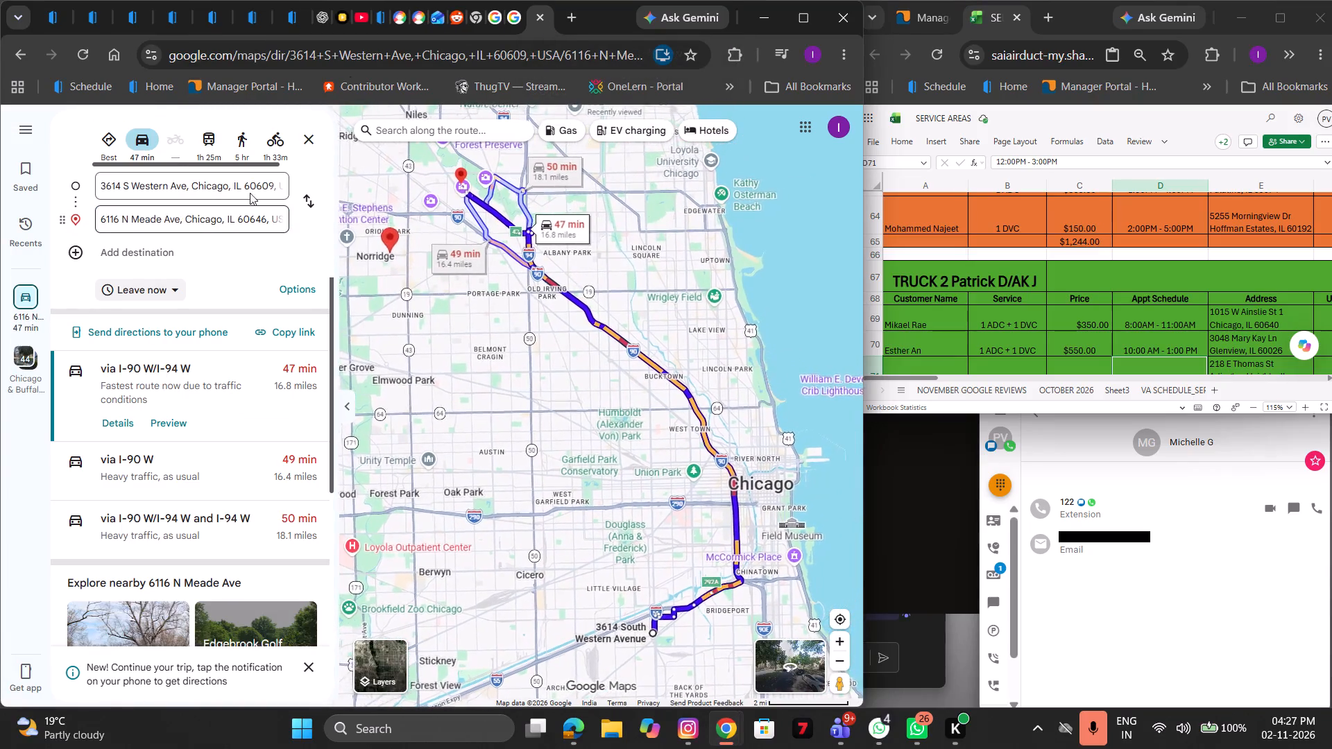
click(278, 26)
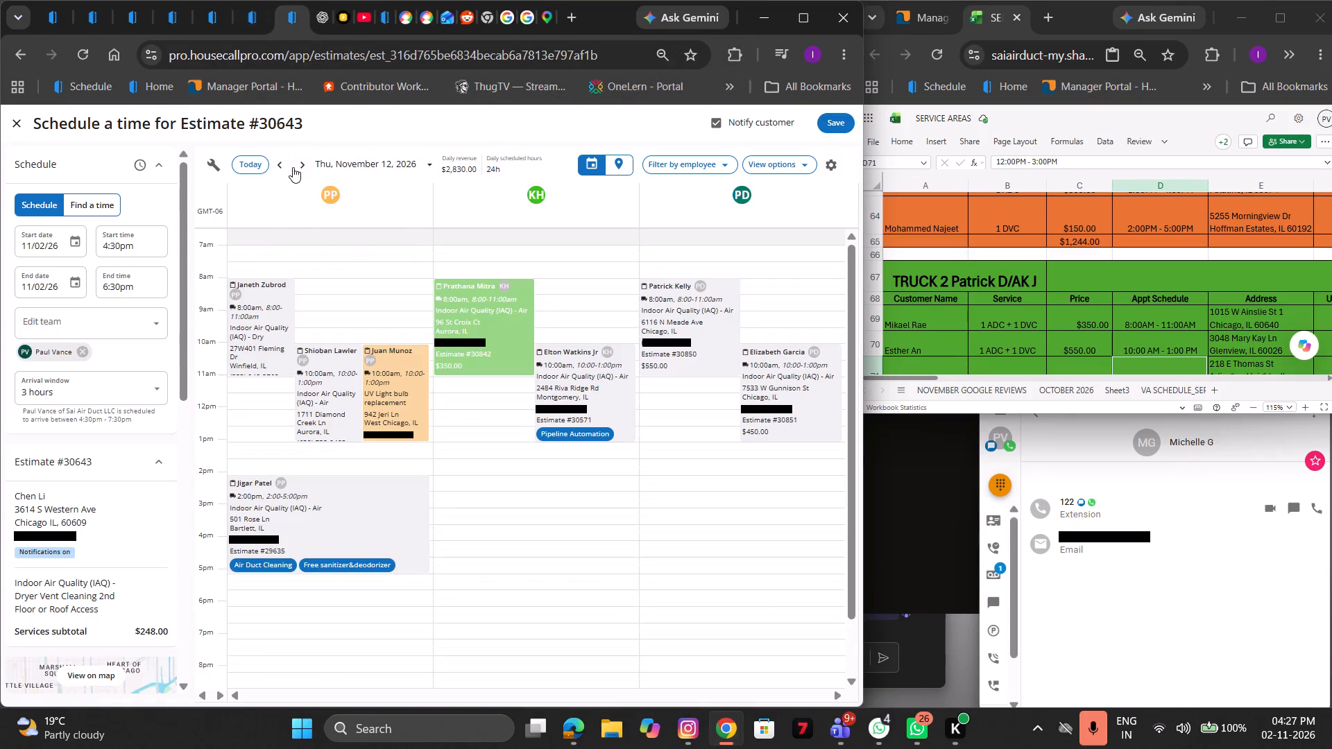
click(296, 168)
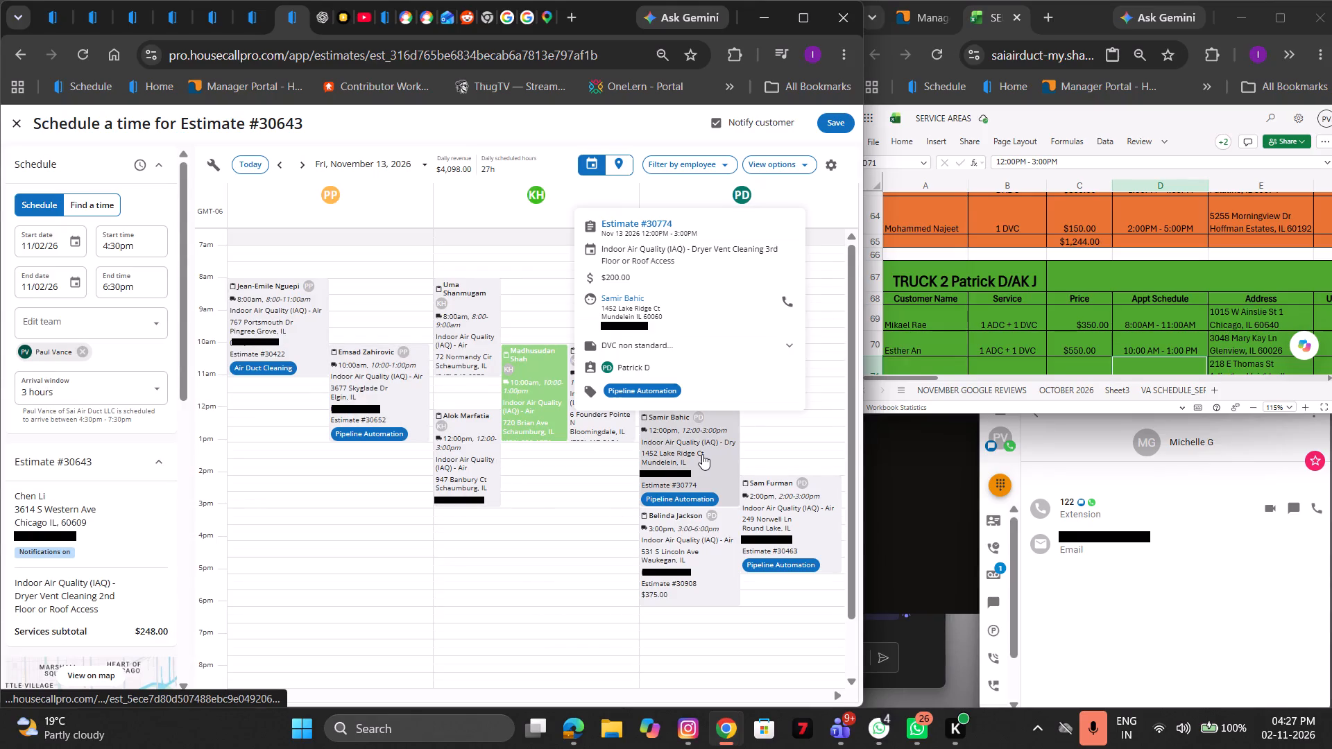
click(675, 312)
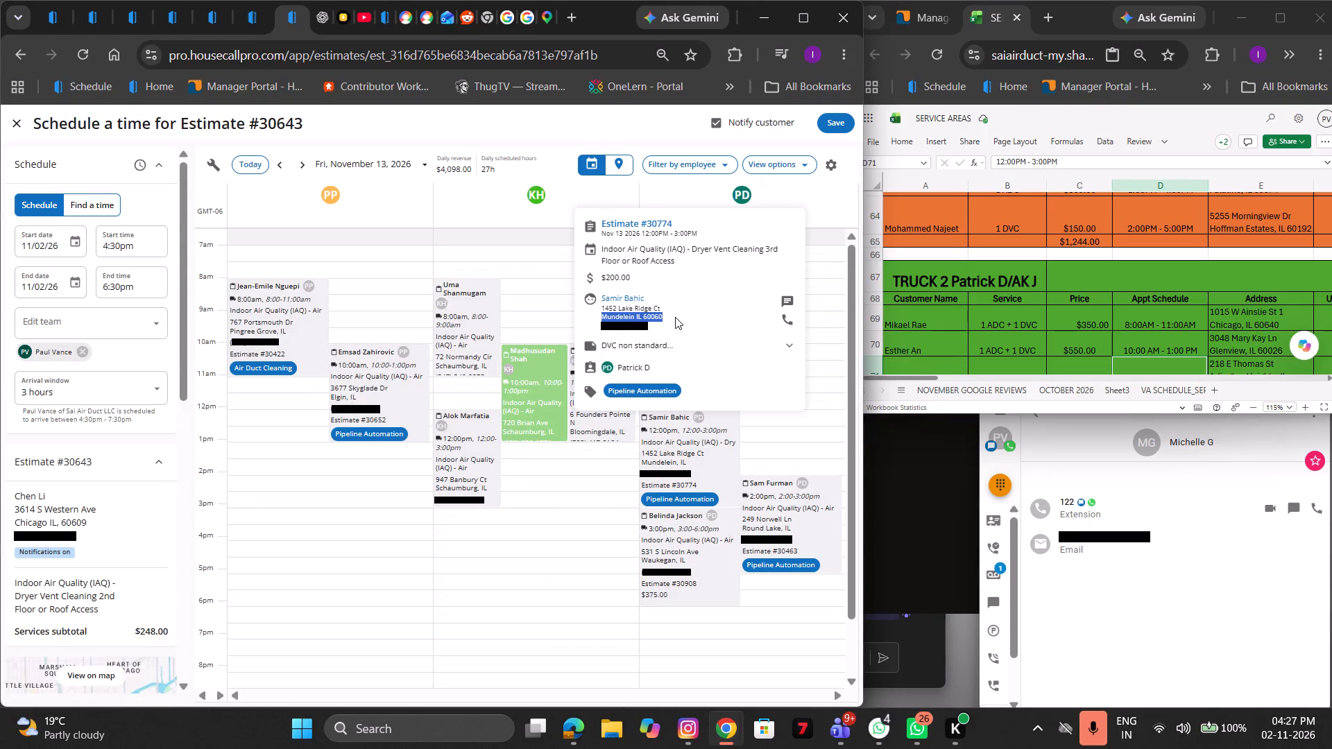
click(675, 317)
drag(675, 317, 606, 309)
key(ctrl+c)
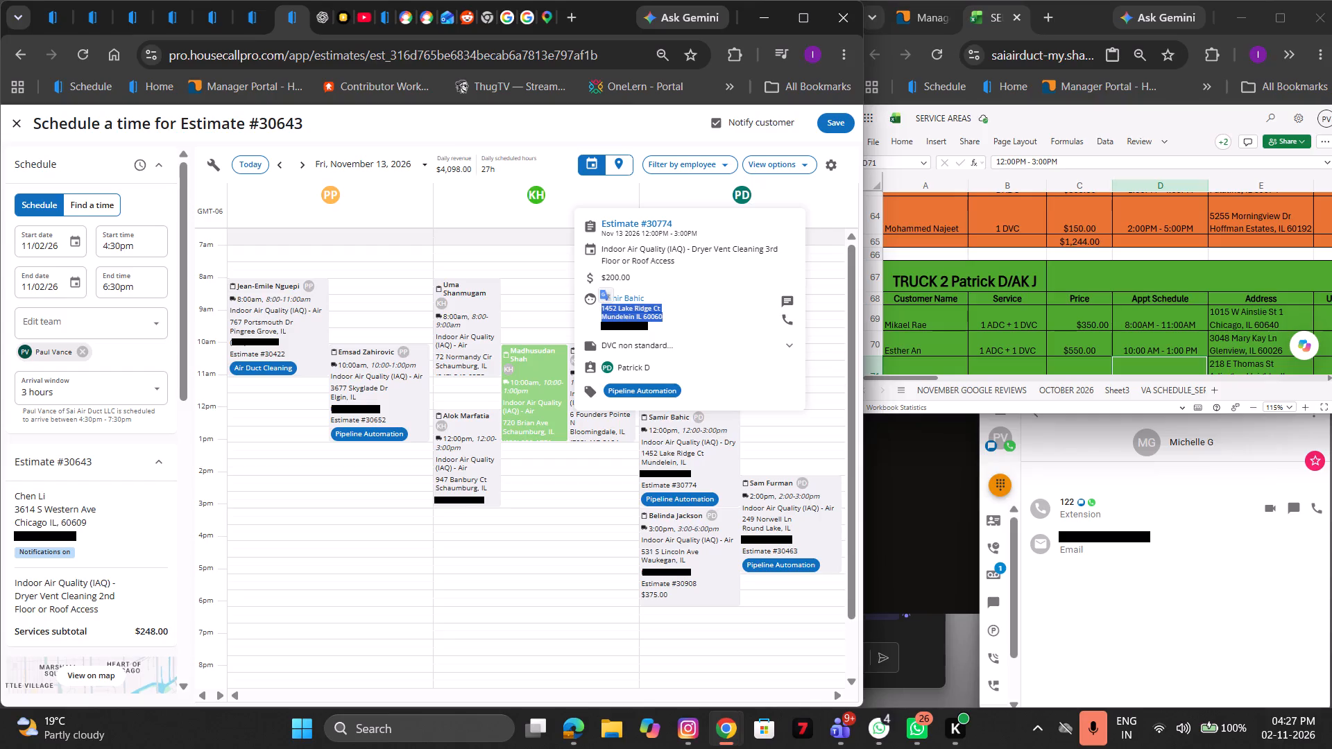
click(556, 7)
click(552, 12)
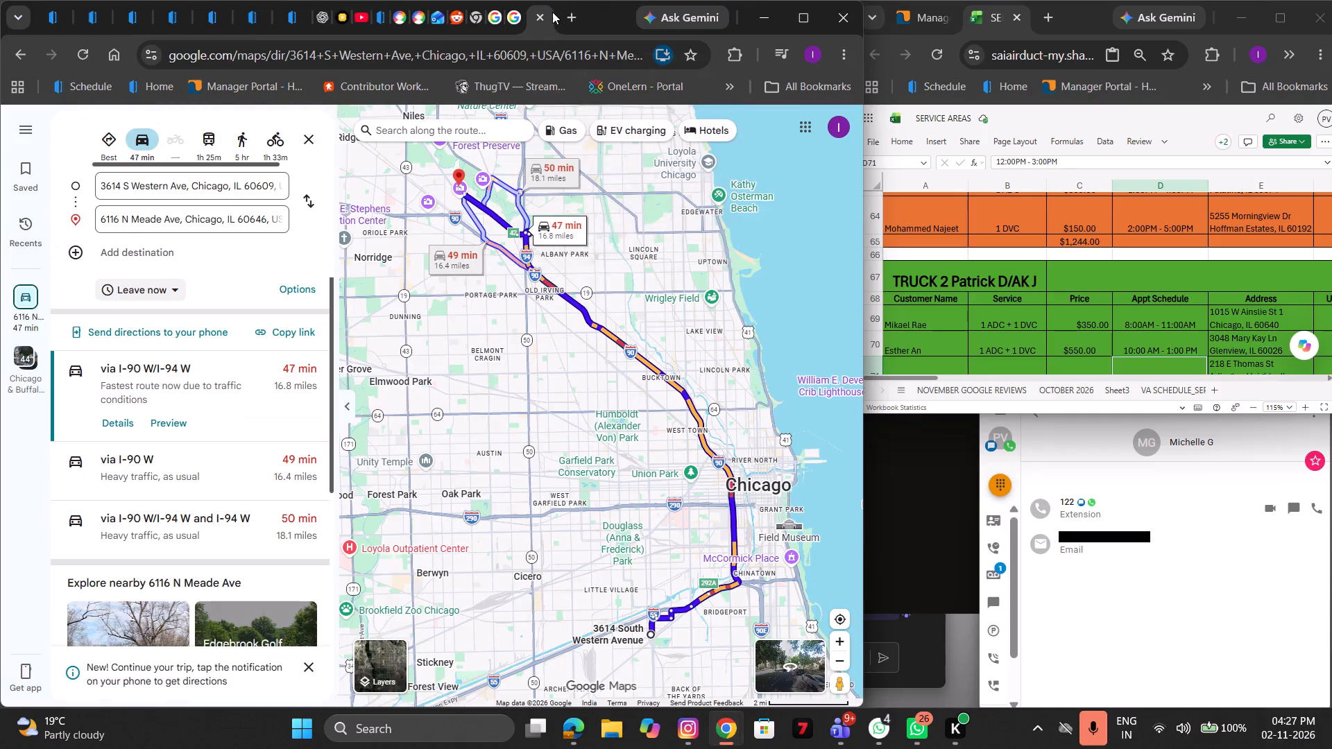
click(155, 223)
key(ctrl+v)
key(Return)
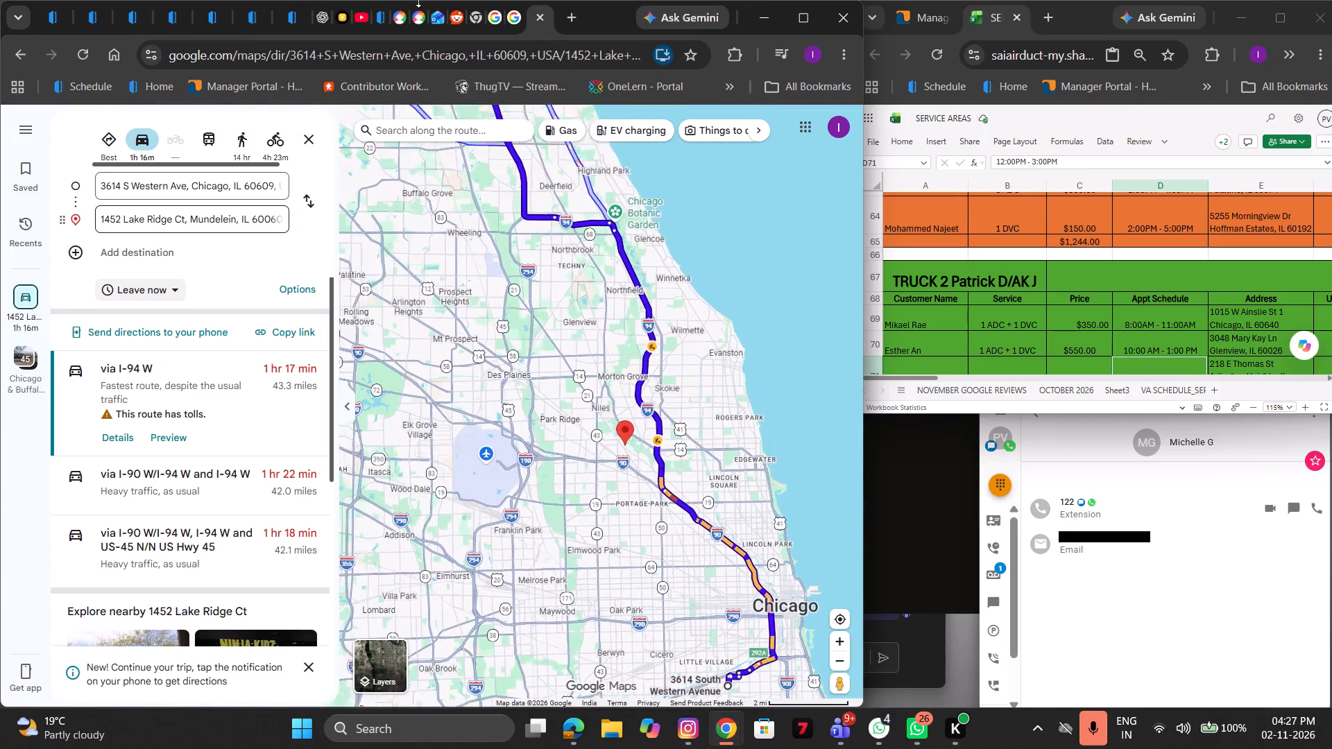
Return to scheduling for Estimate #30643 and browse the daily calendars forward to Sunday, November 15, 2026.
click(284, 31)
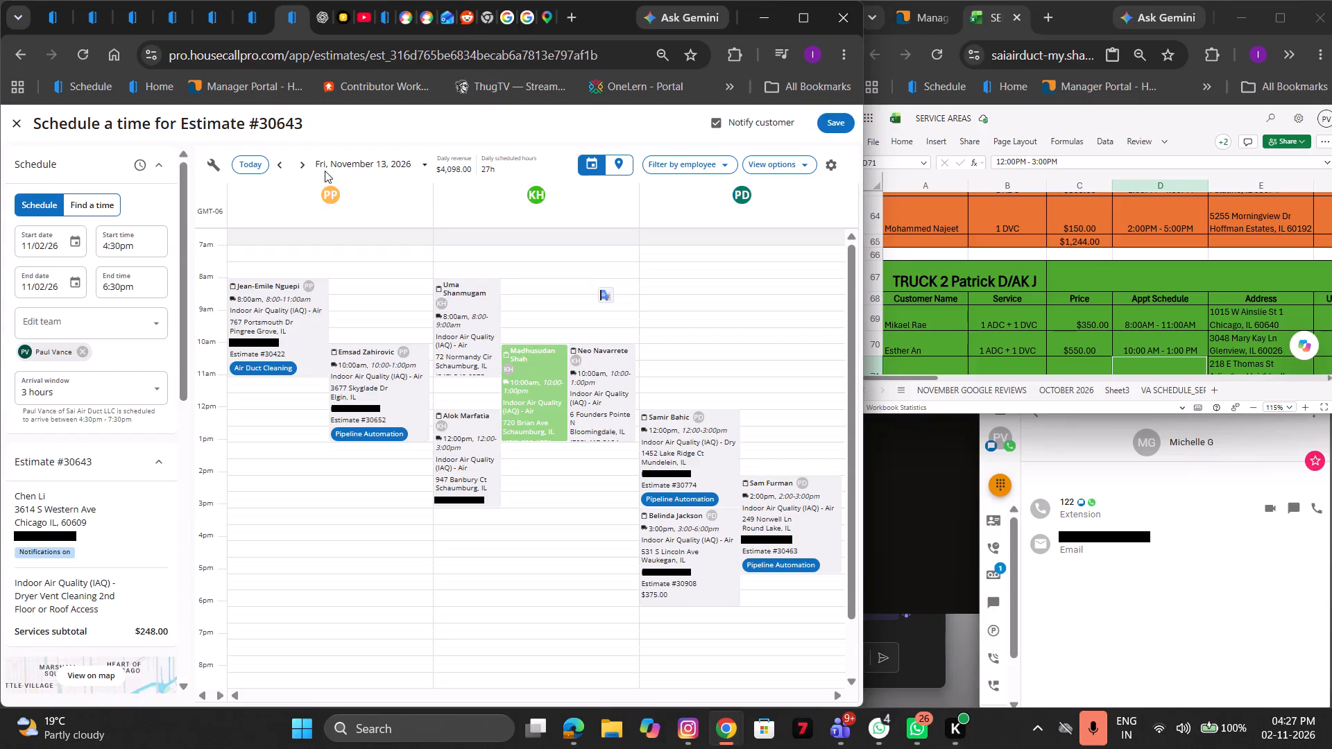
click(300, 169)
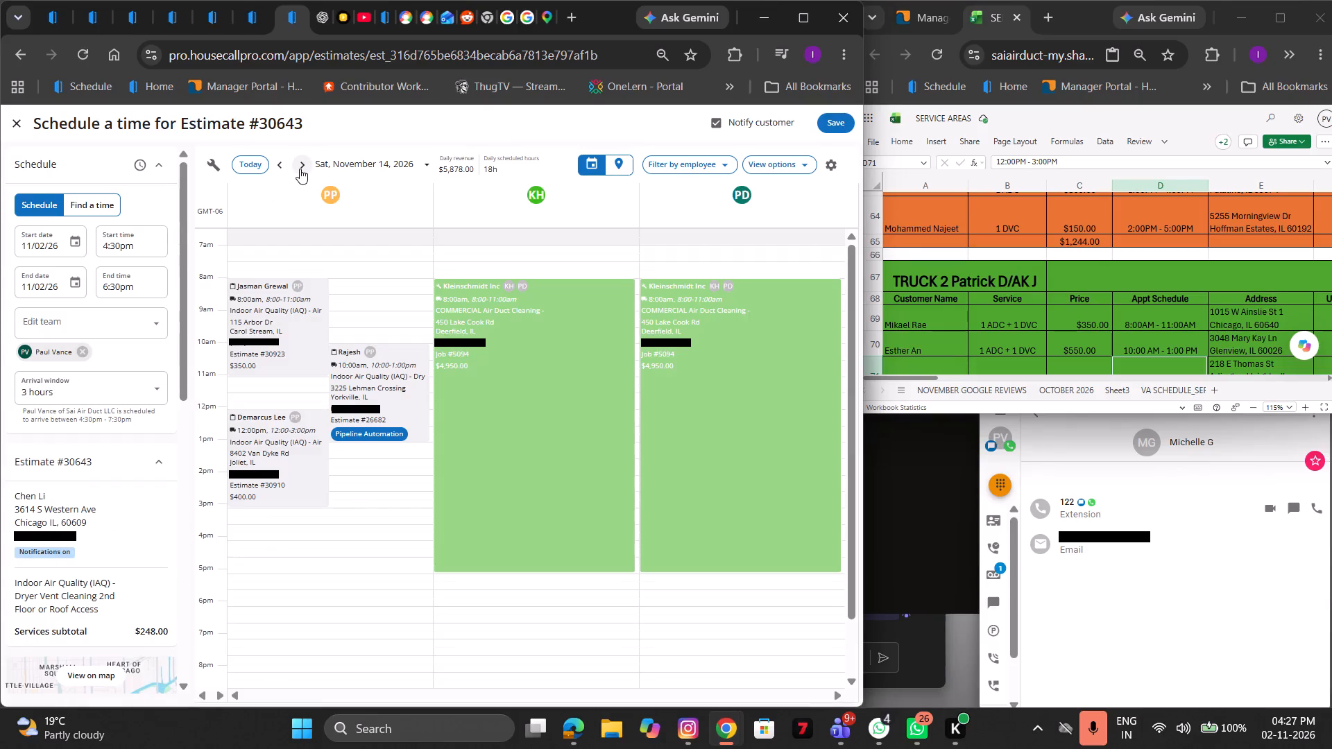
click(300, 169)
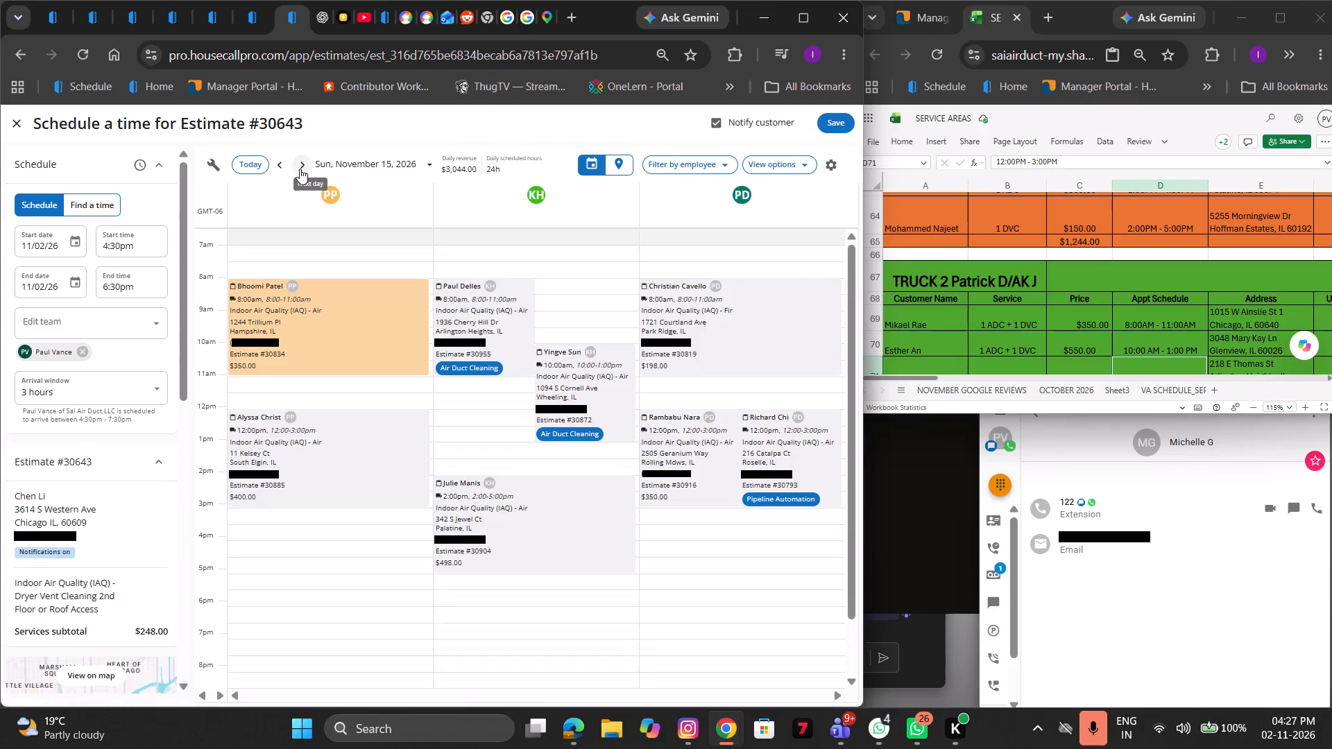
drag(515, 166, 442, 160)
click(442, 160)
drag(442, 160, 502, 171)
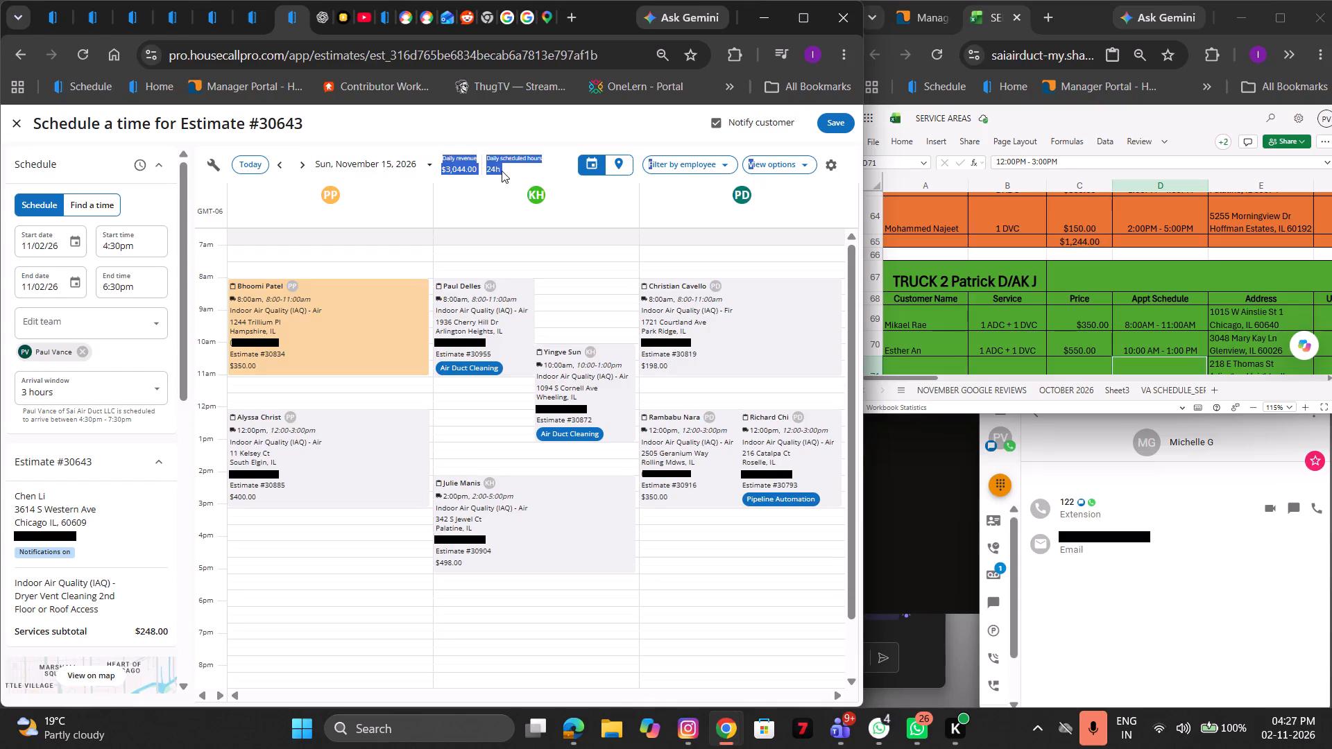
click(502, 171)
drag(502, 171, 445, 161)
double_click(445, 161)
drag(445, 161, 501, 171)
click(301, 164)
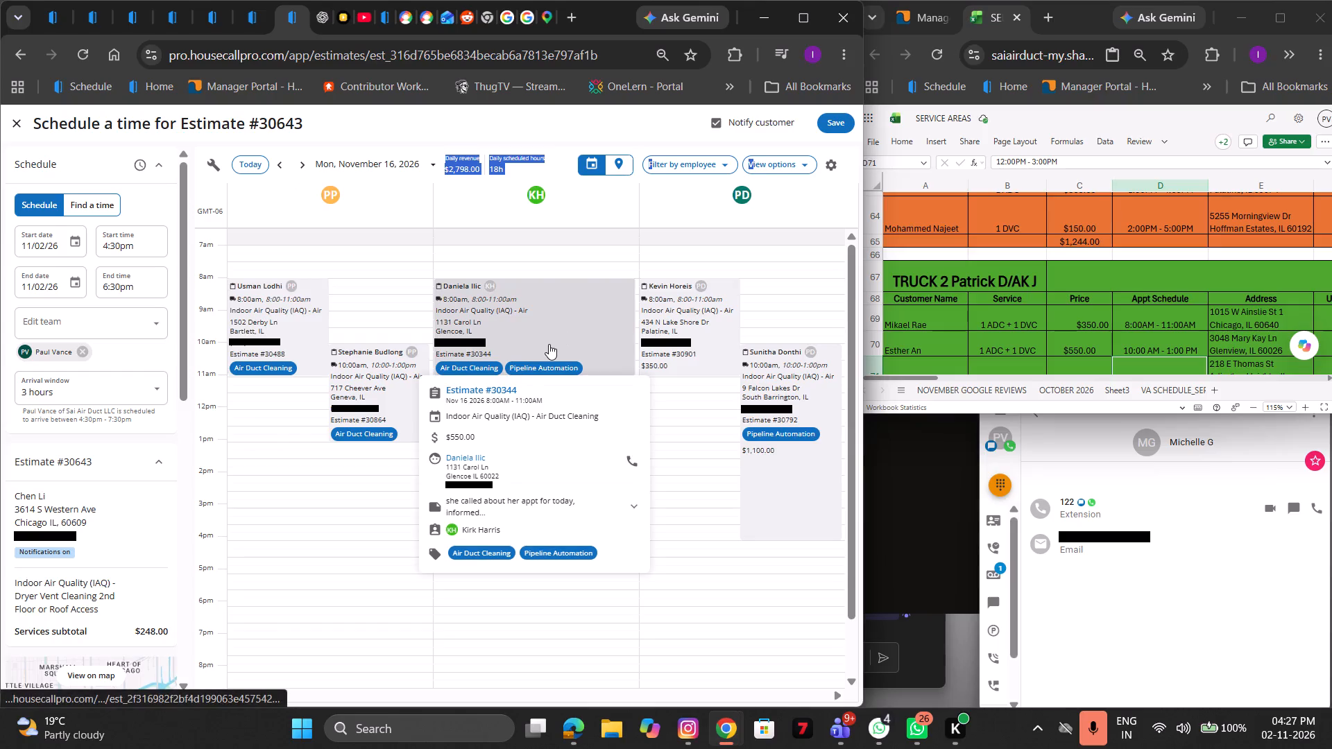
drag(504, 476, 465, 477)
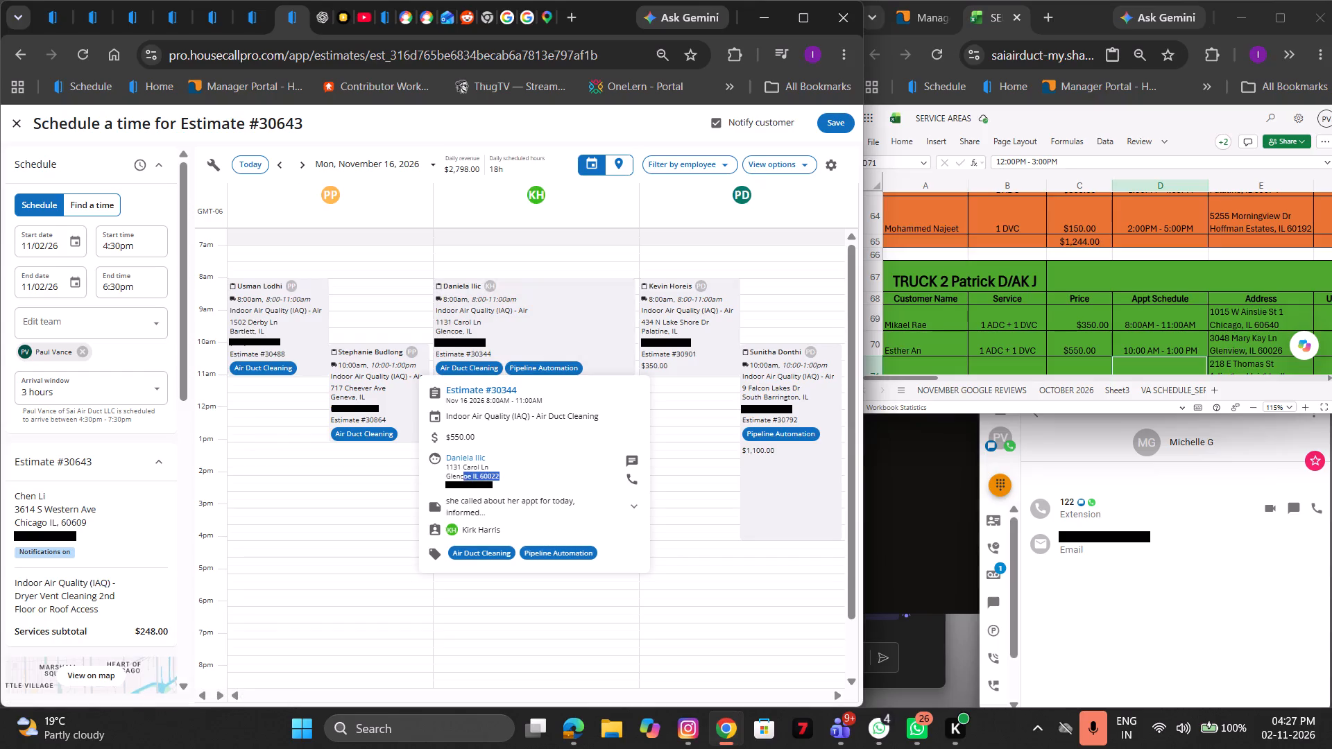
drag(465, 477, 447, 470)
key(ctrl+c)
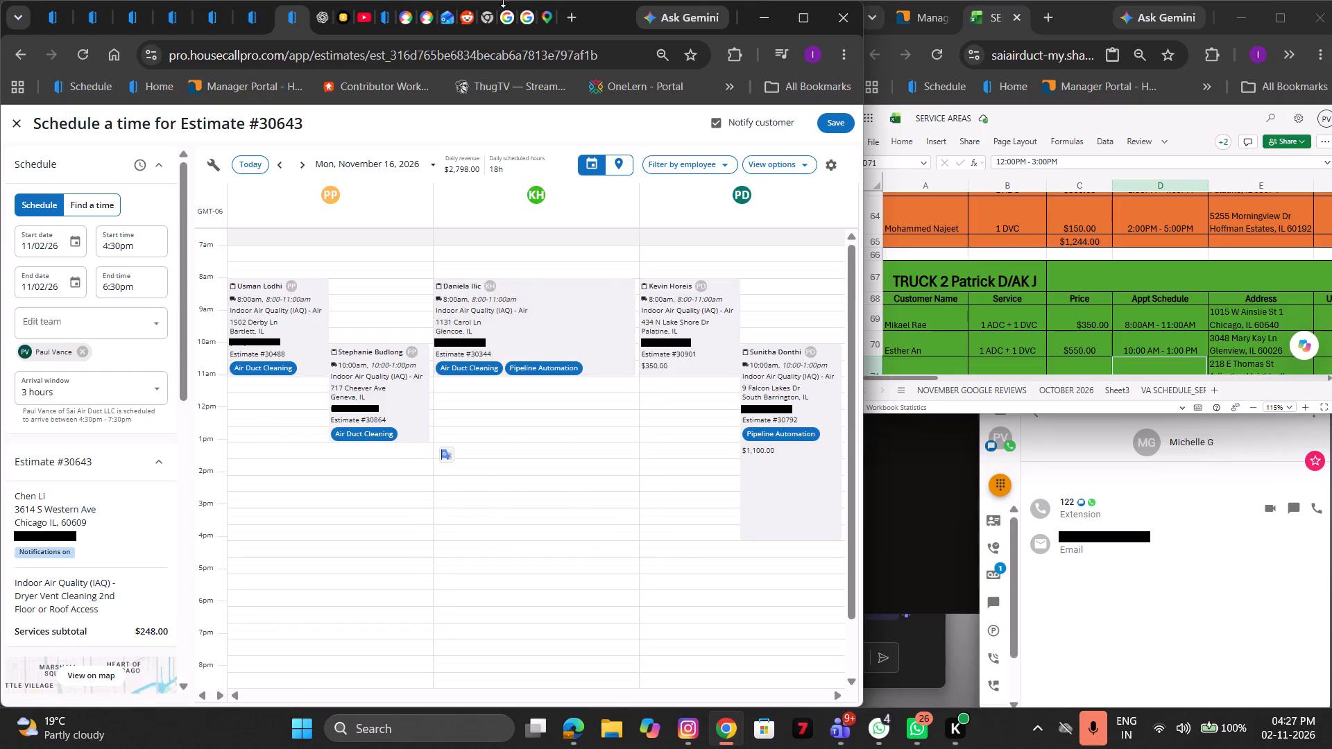
click(544, 23)
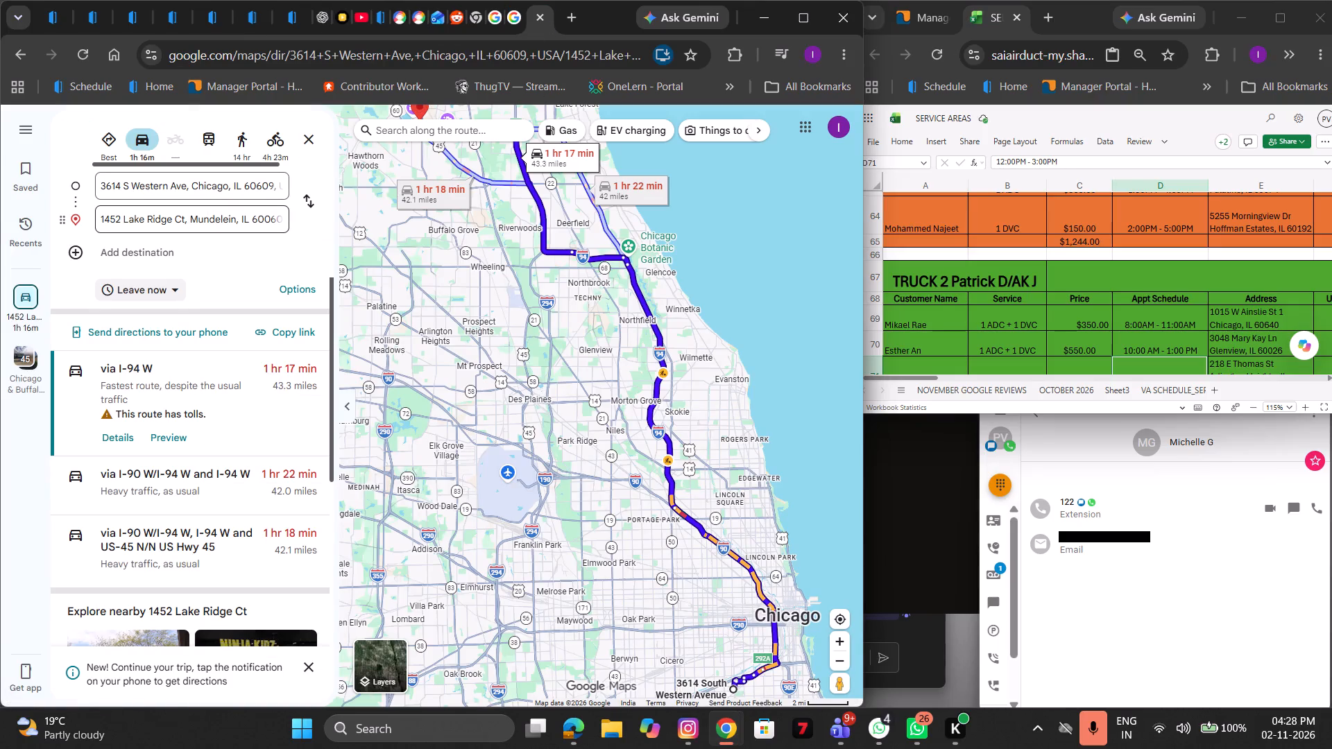
click(217, 224)
key(ctrl+v)
key(ctrl+Return)
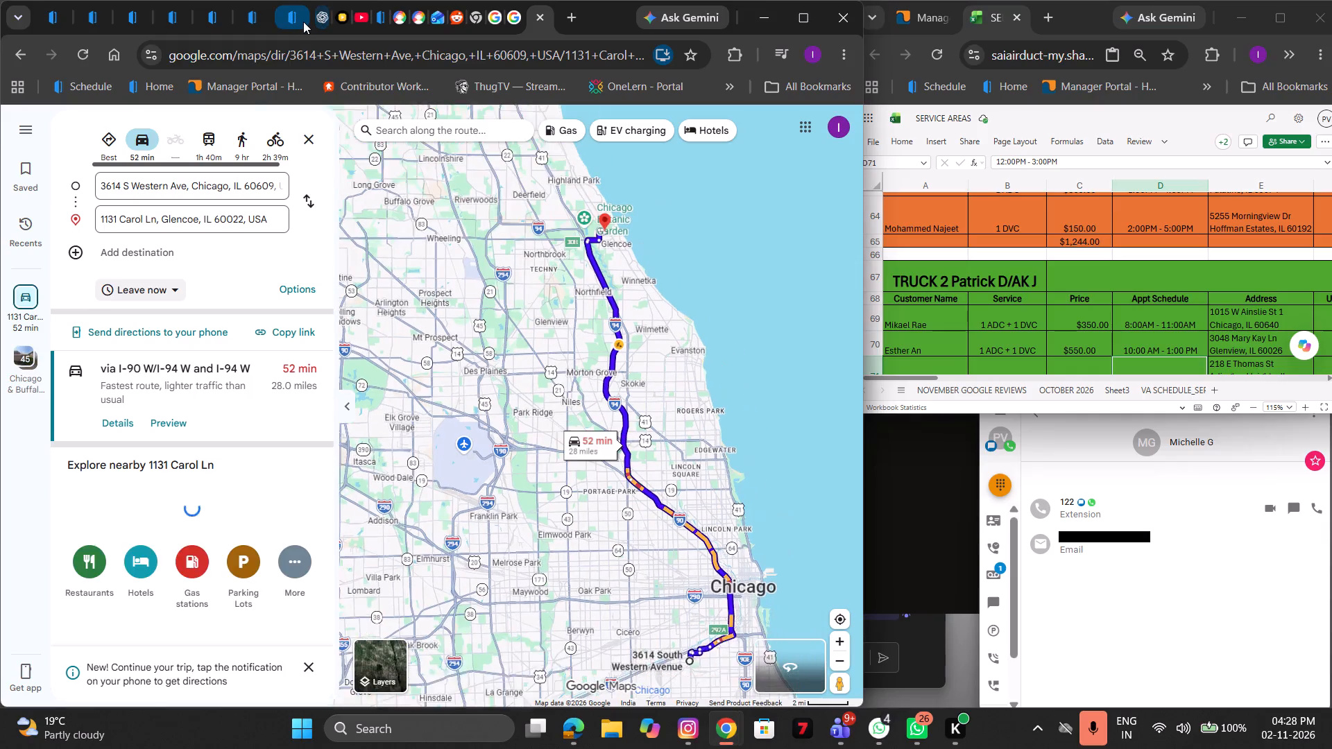
Return to scheduling for Estimate #30643, review the daily calendars from November 17 through Thursday, November 19, 2026, and leave scheduling without saving.
click(302, 21)
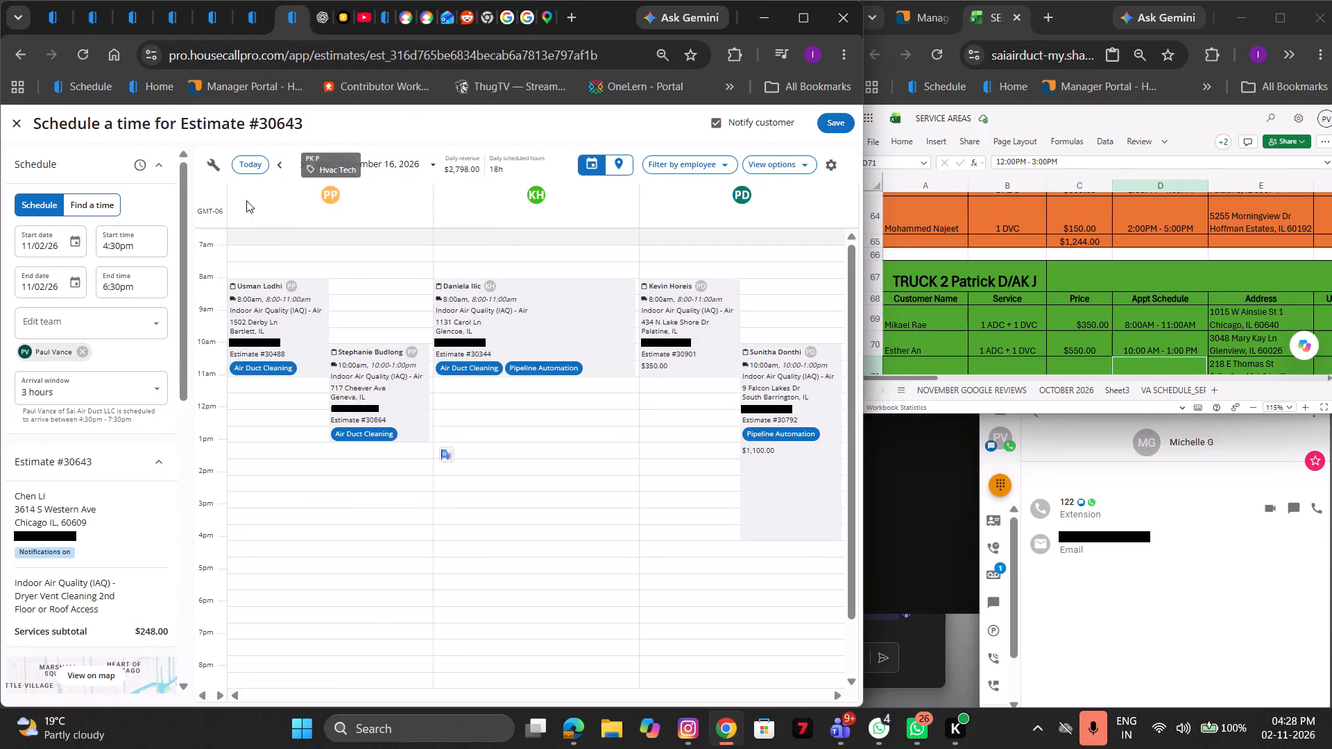
click(300, 162)
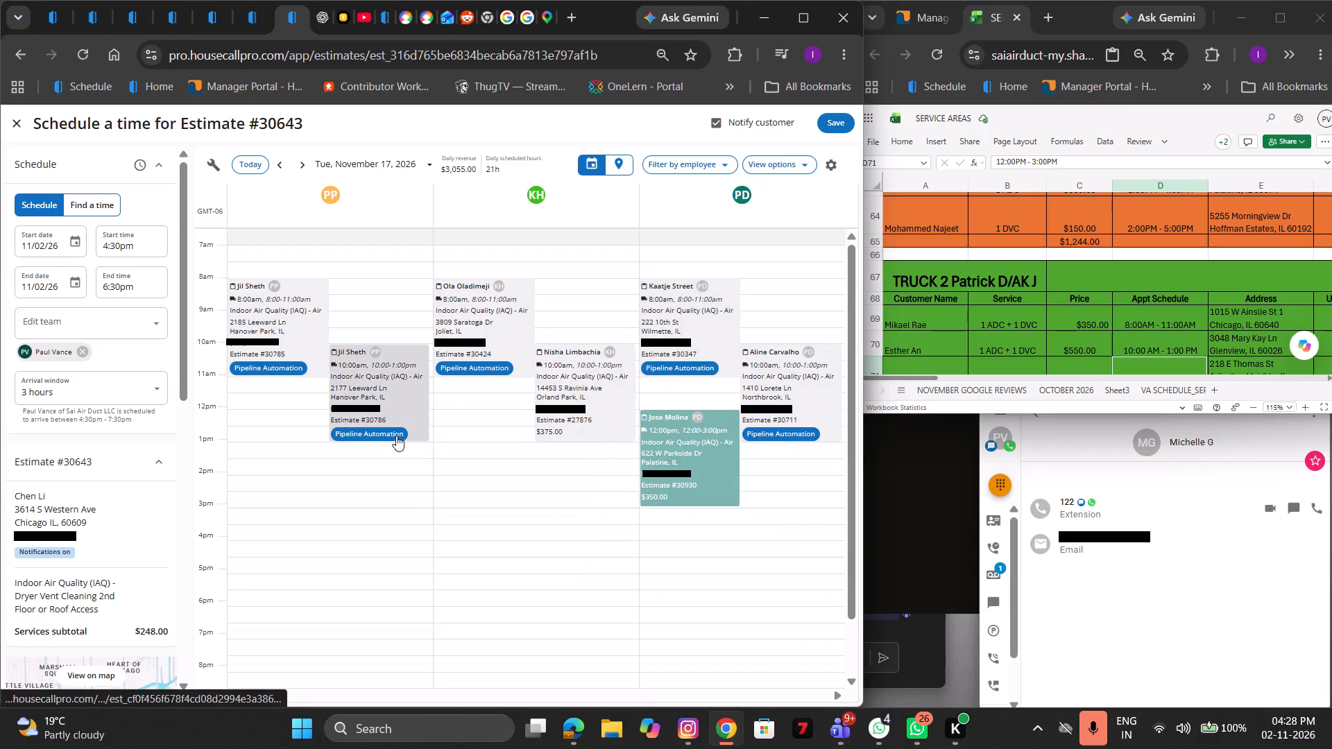
drag(378, 244, 346, 244)
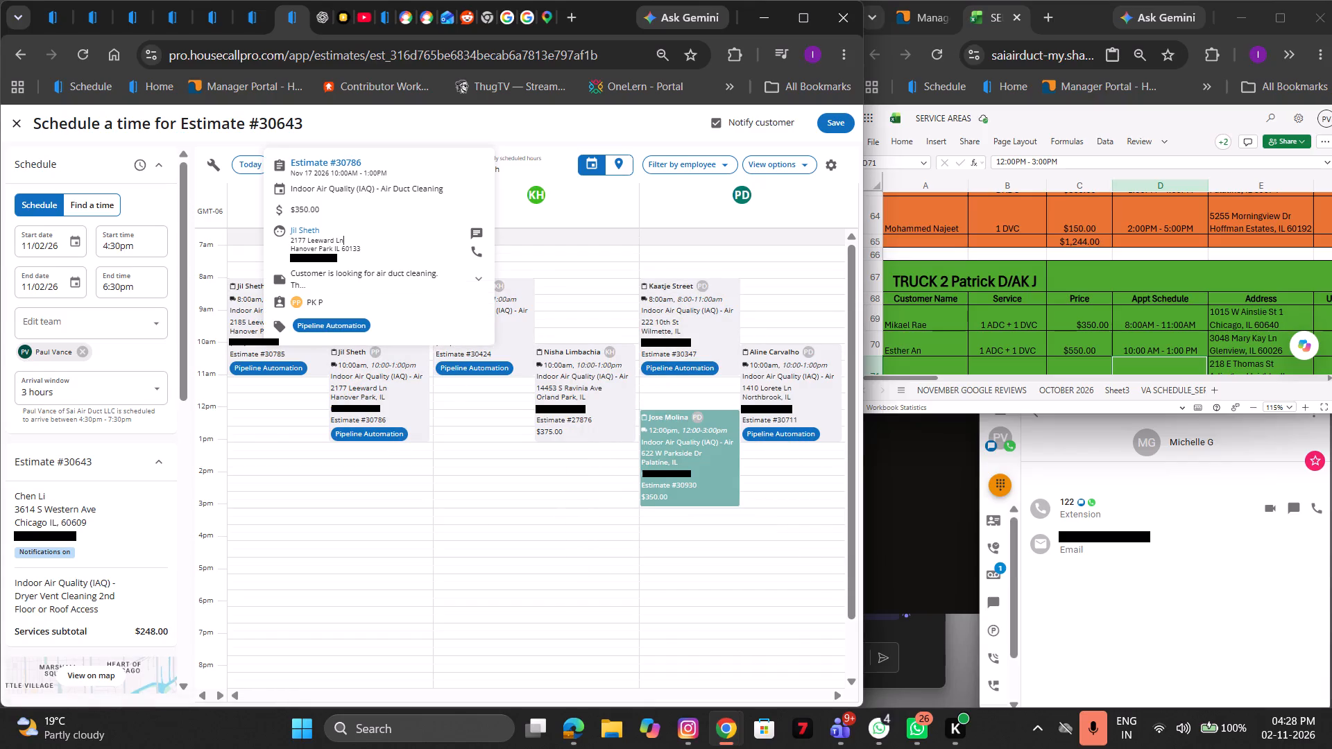
drag(346, 244, 335, 246)
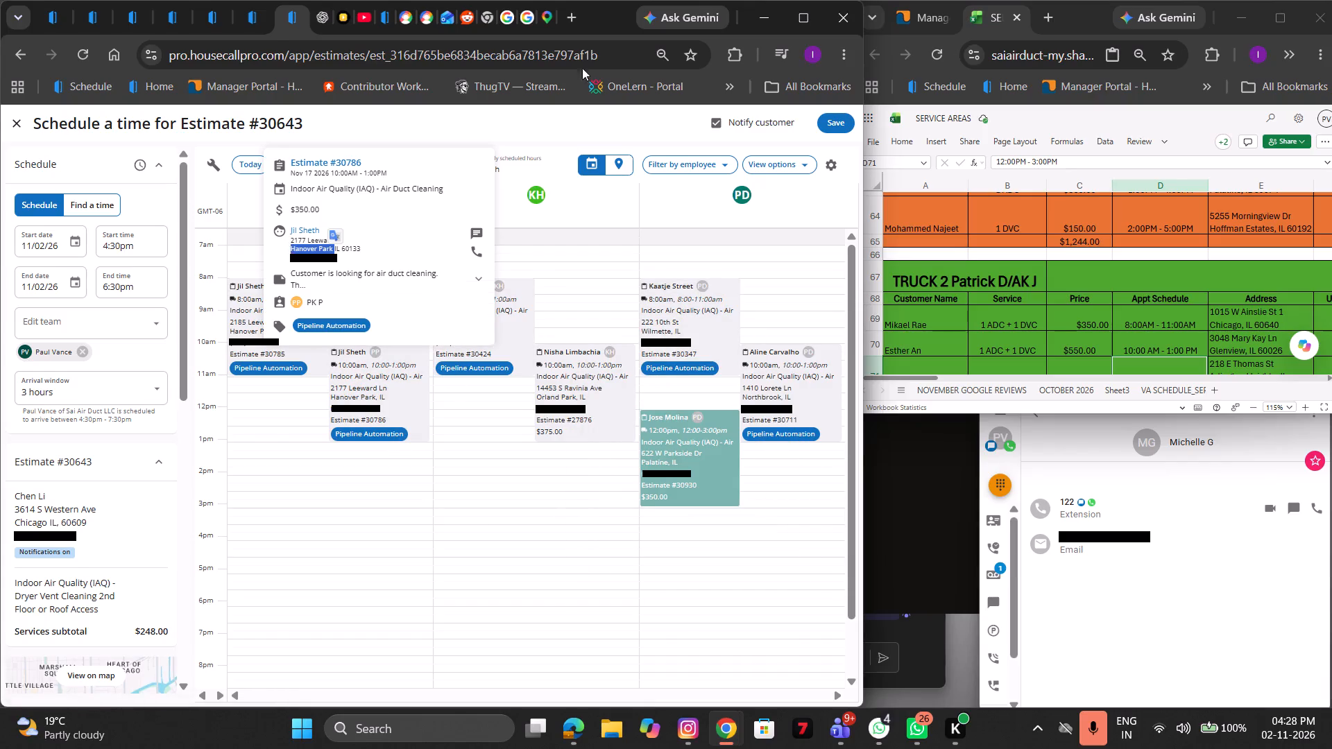
click(307, 169)
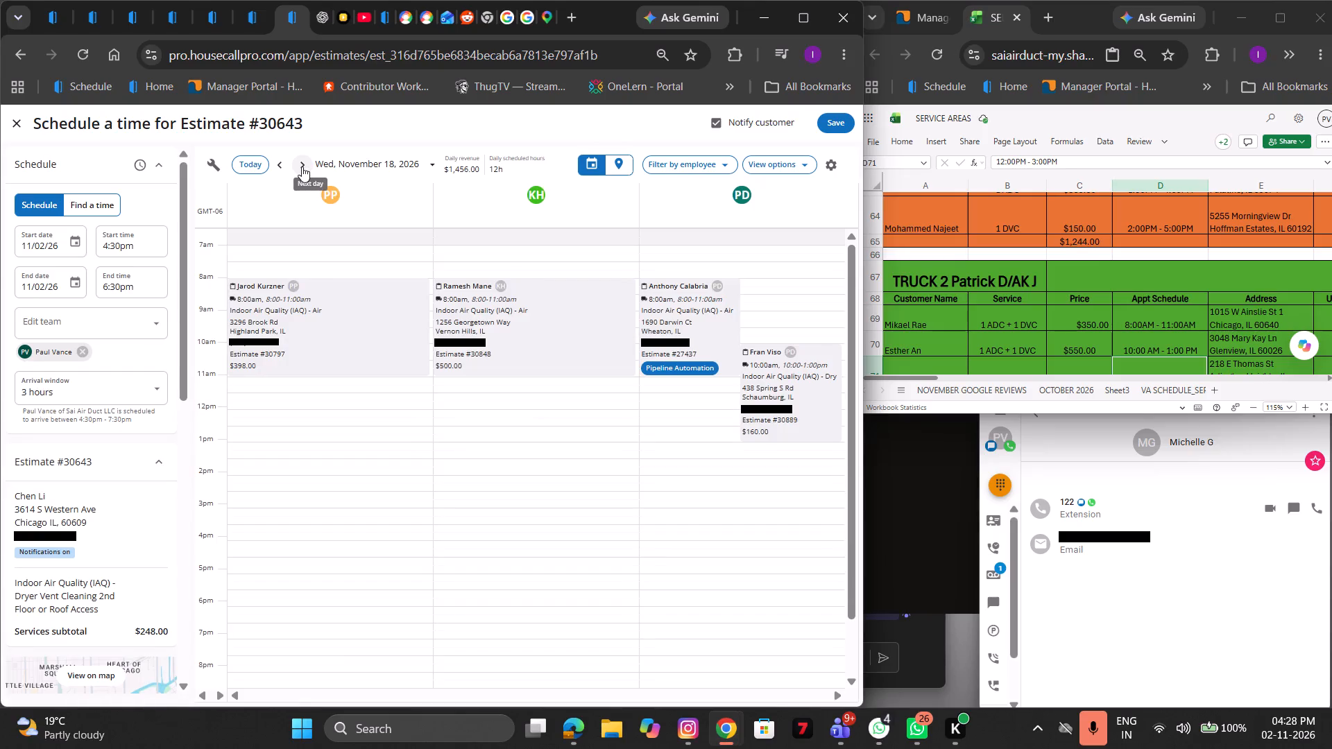
click(302, 166)
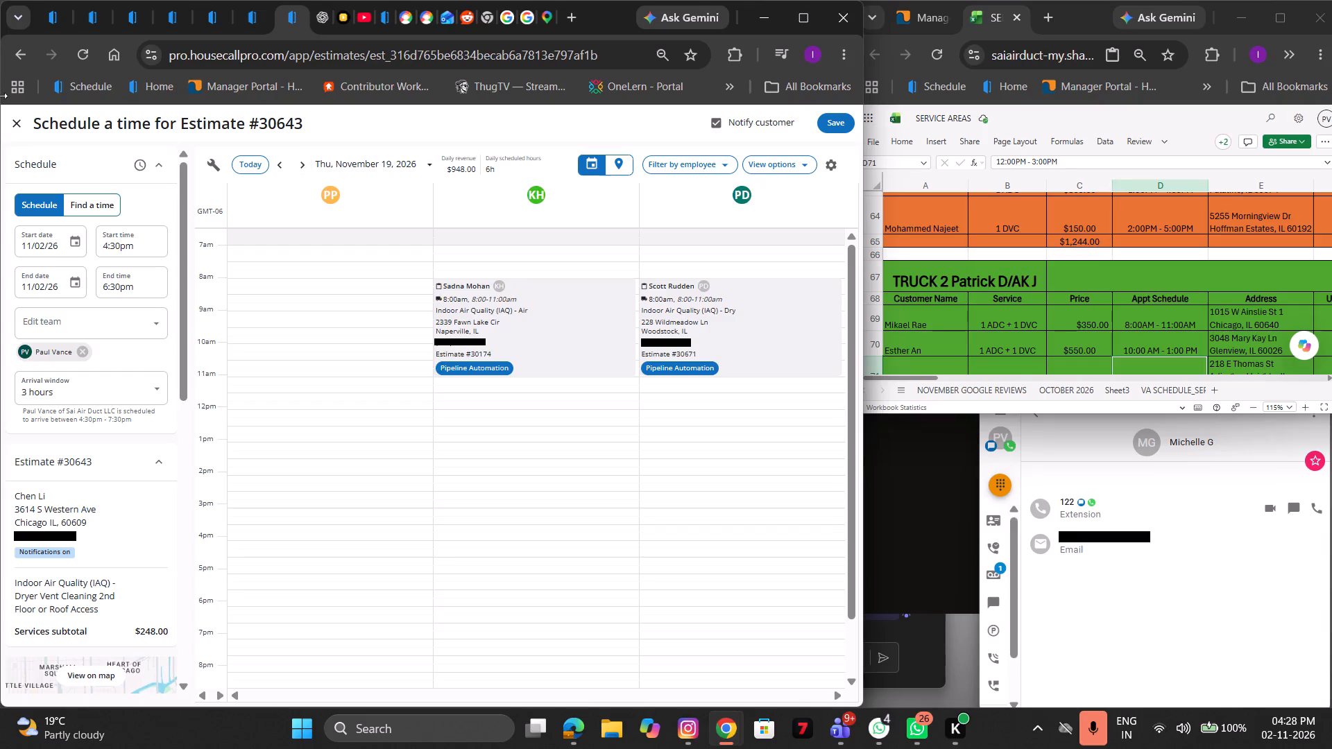
click(15, 129)
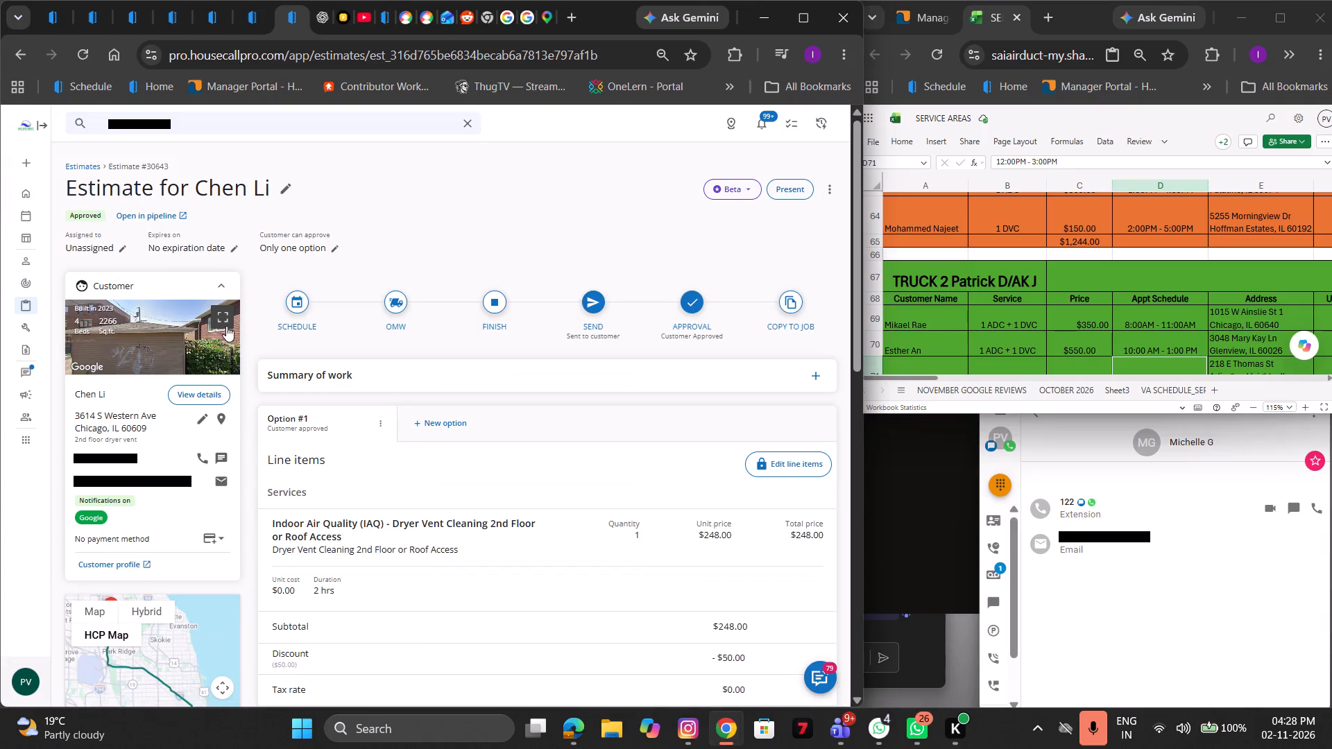
click(224, 322)
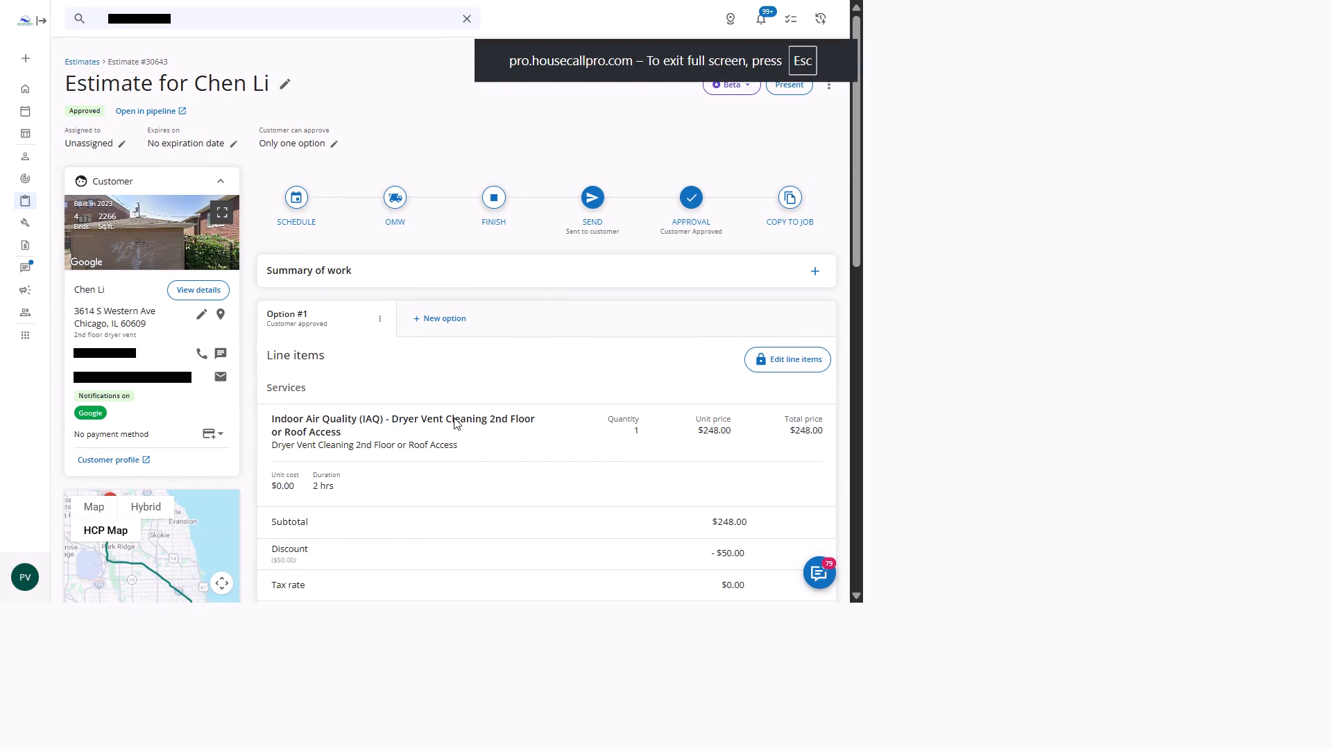
drag(595, 435, 565, 353)
drag(607, 339, 768, 290)
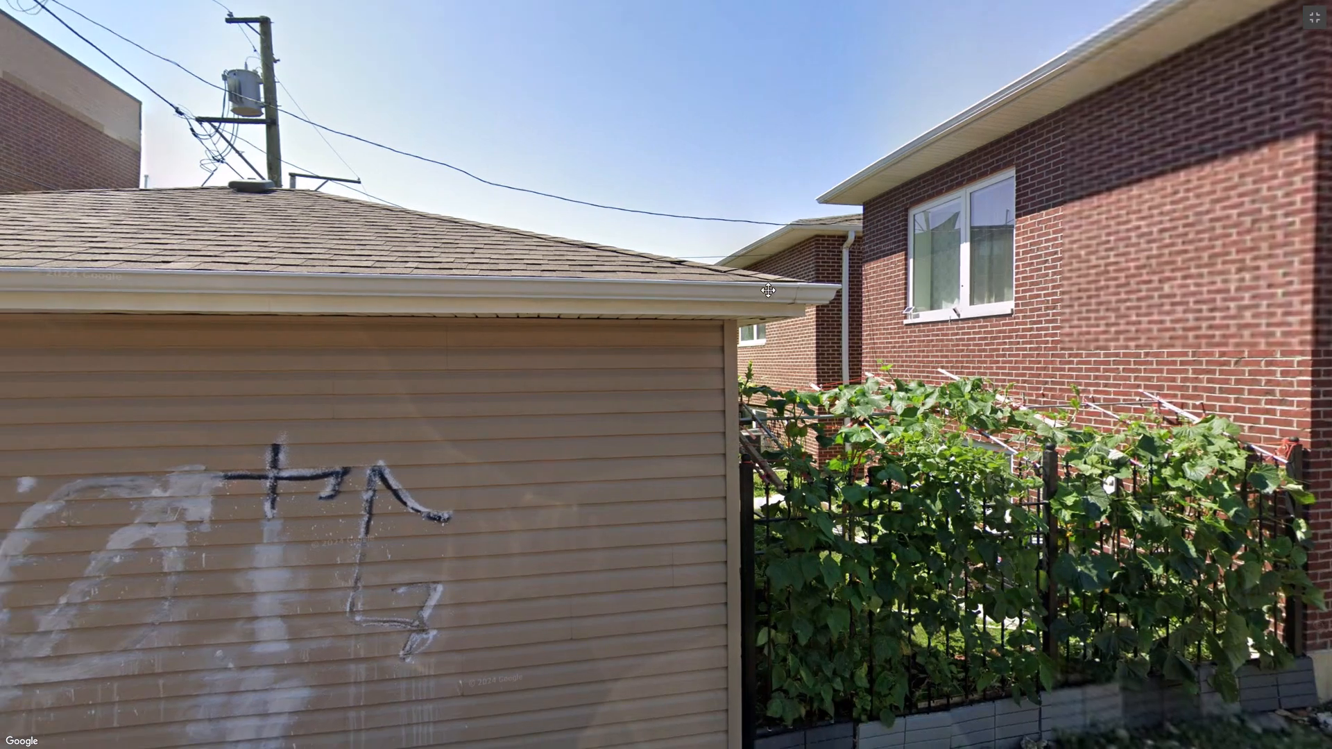
drag(768, 290, 1000, 220)
drag(309, 339, 782, 394)
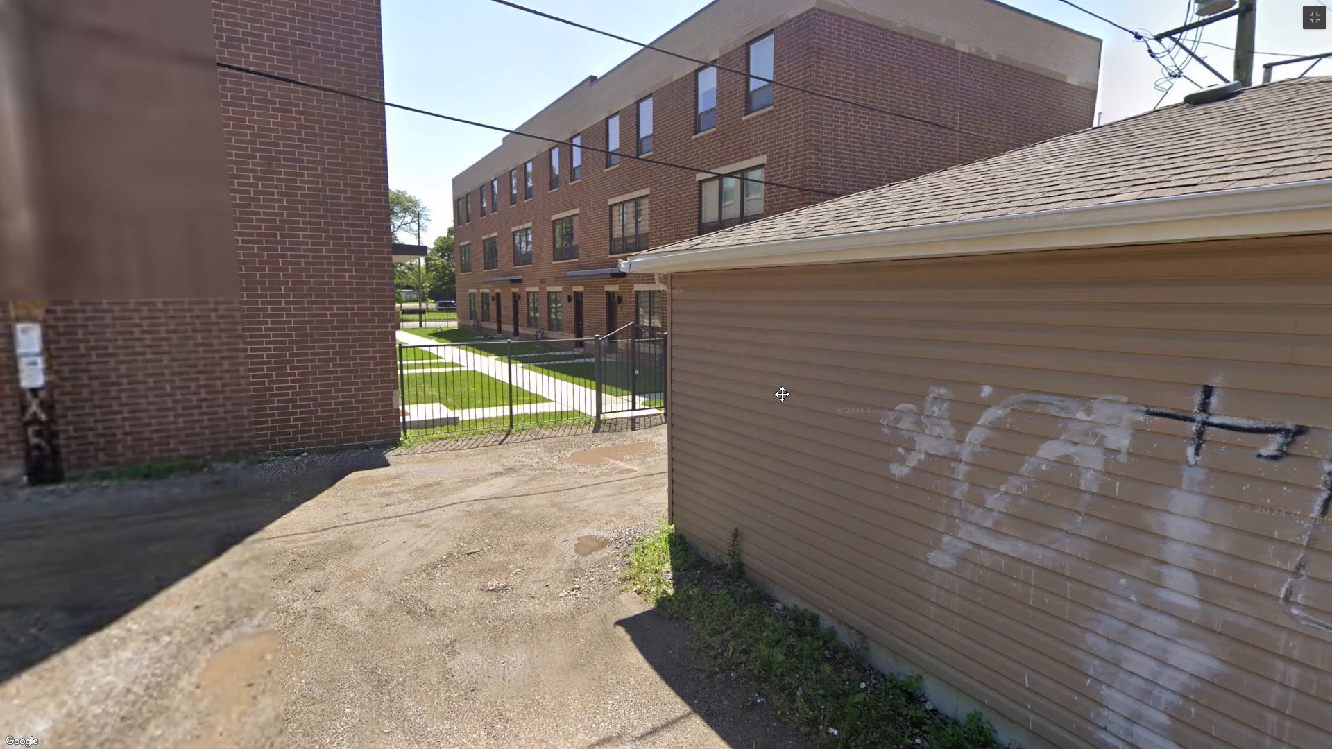
drag(282, 372, 750, 420)
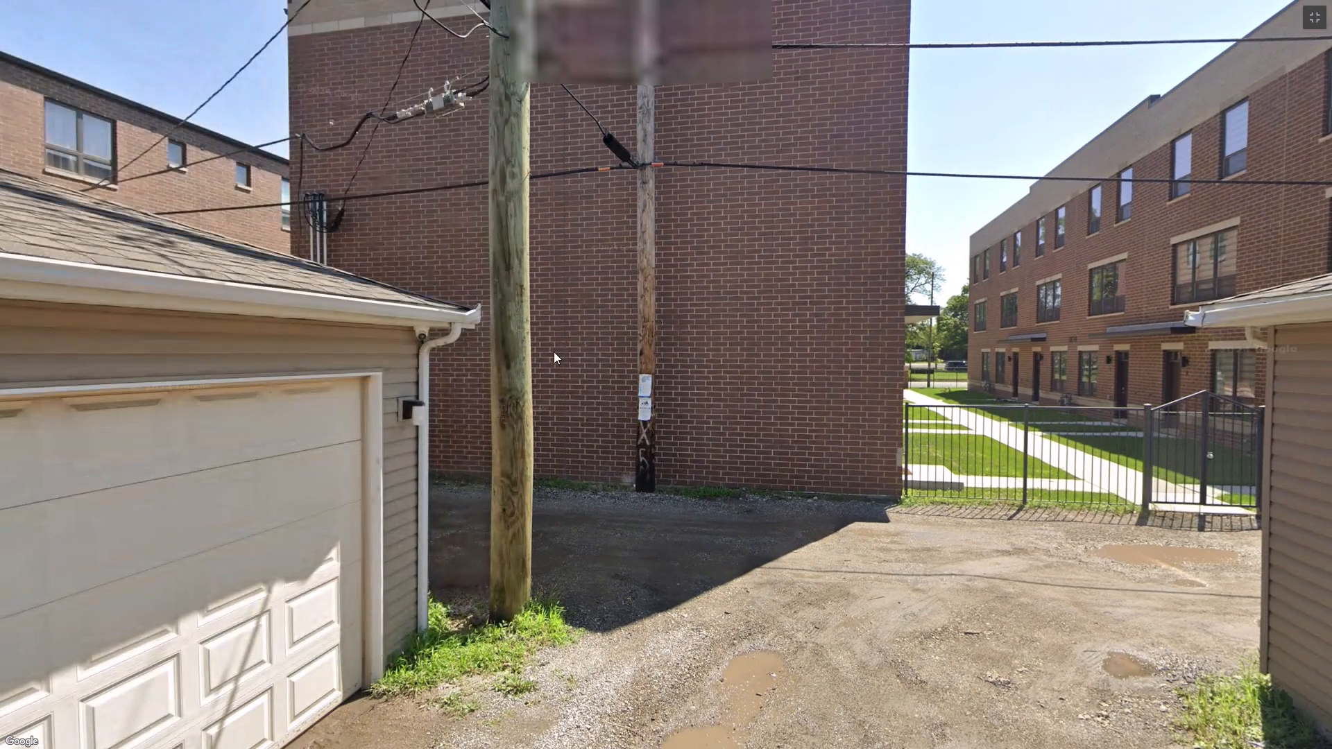
drag(554, 352, 1048, 379)
drag(590, 309, 669, 288)
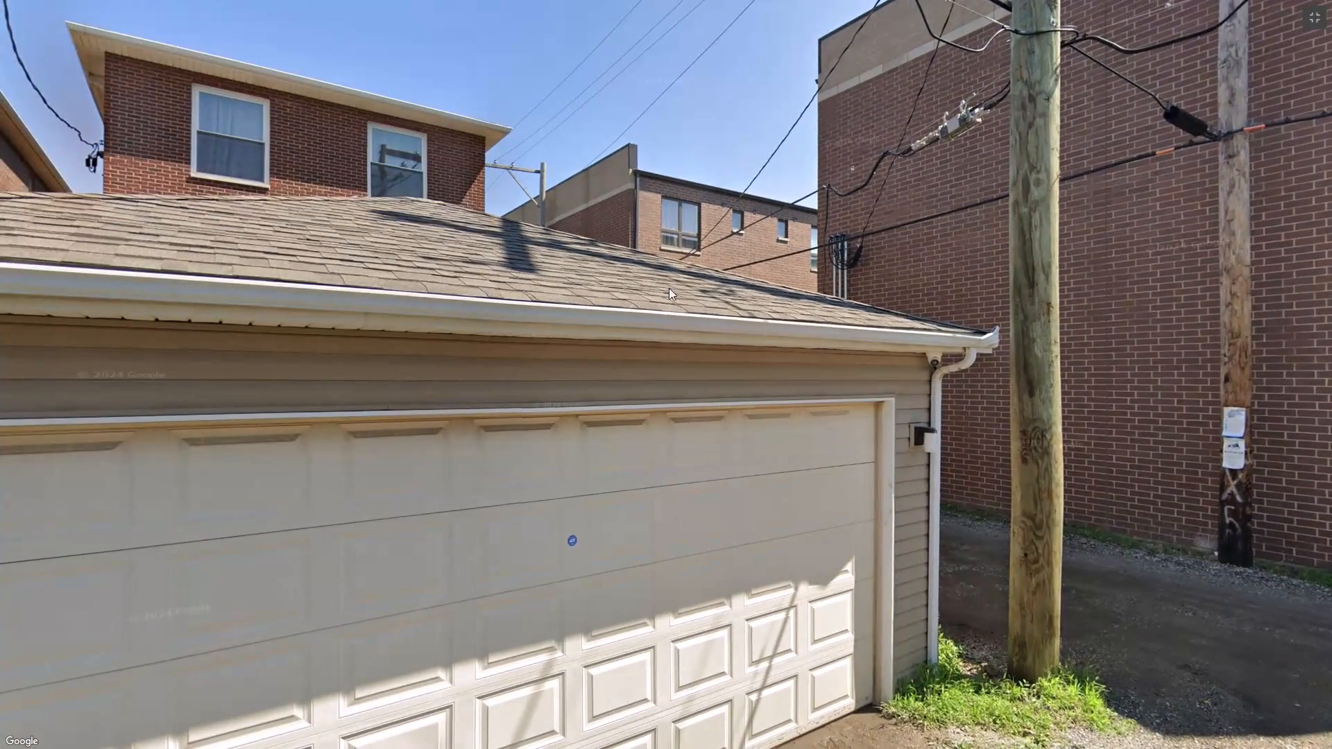
drag(669, 288, 929, 152)
click(1320, 12)
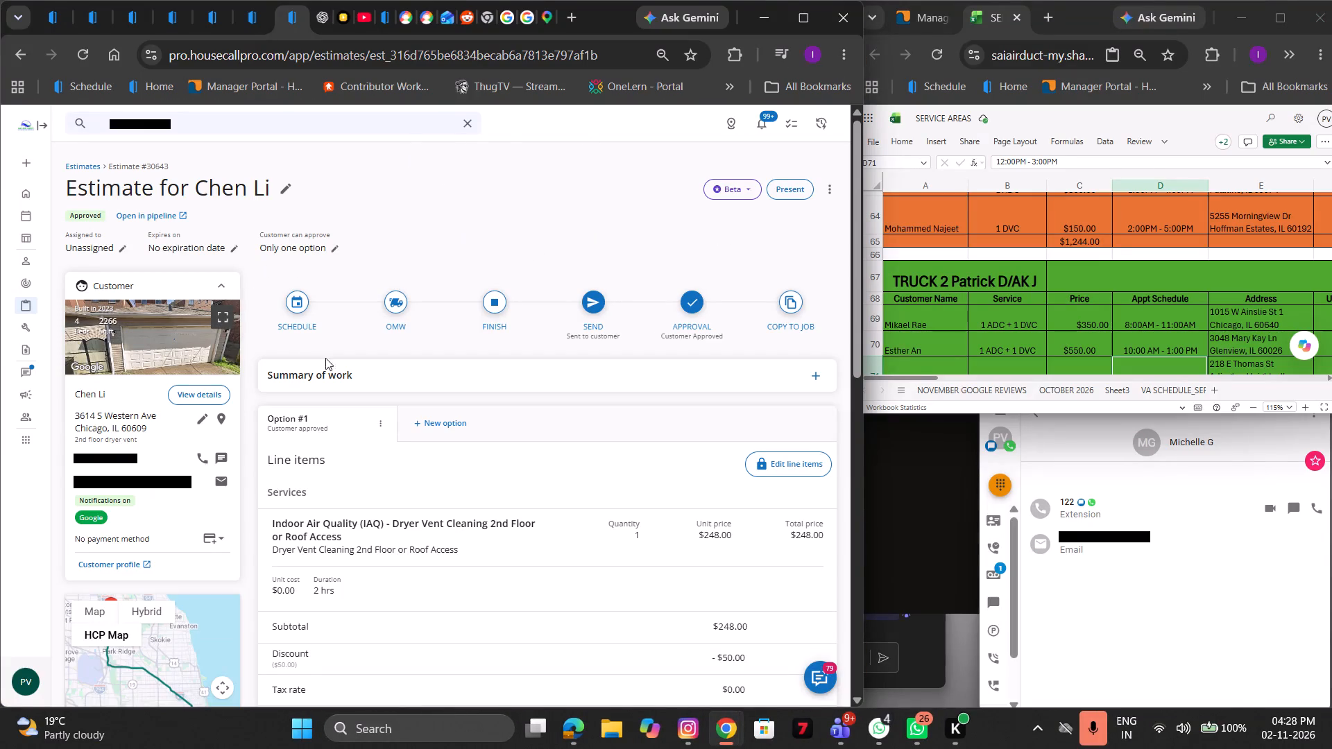
click(293, 310)
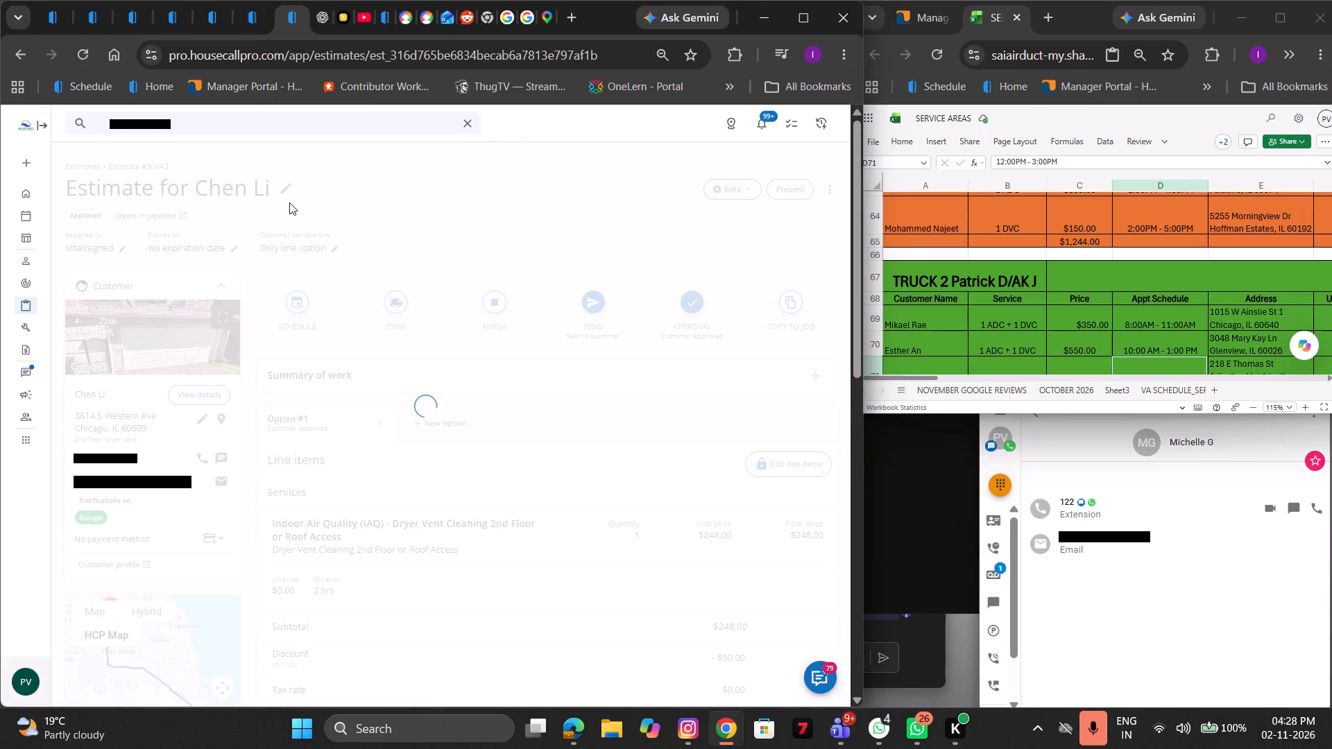
click(355, 159)
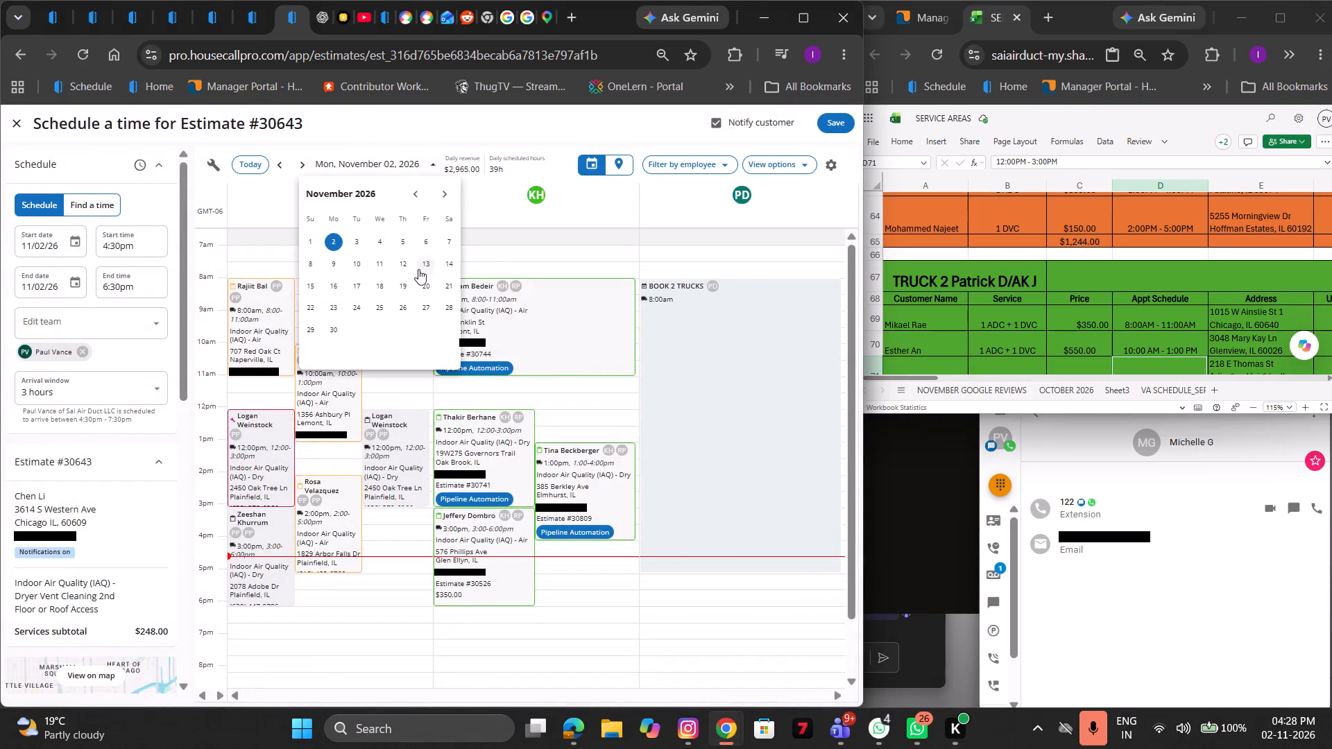
click(345, 287)
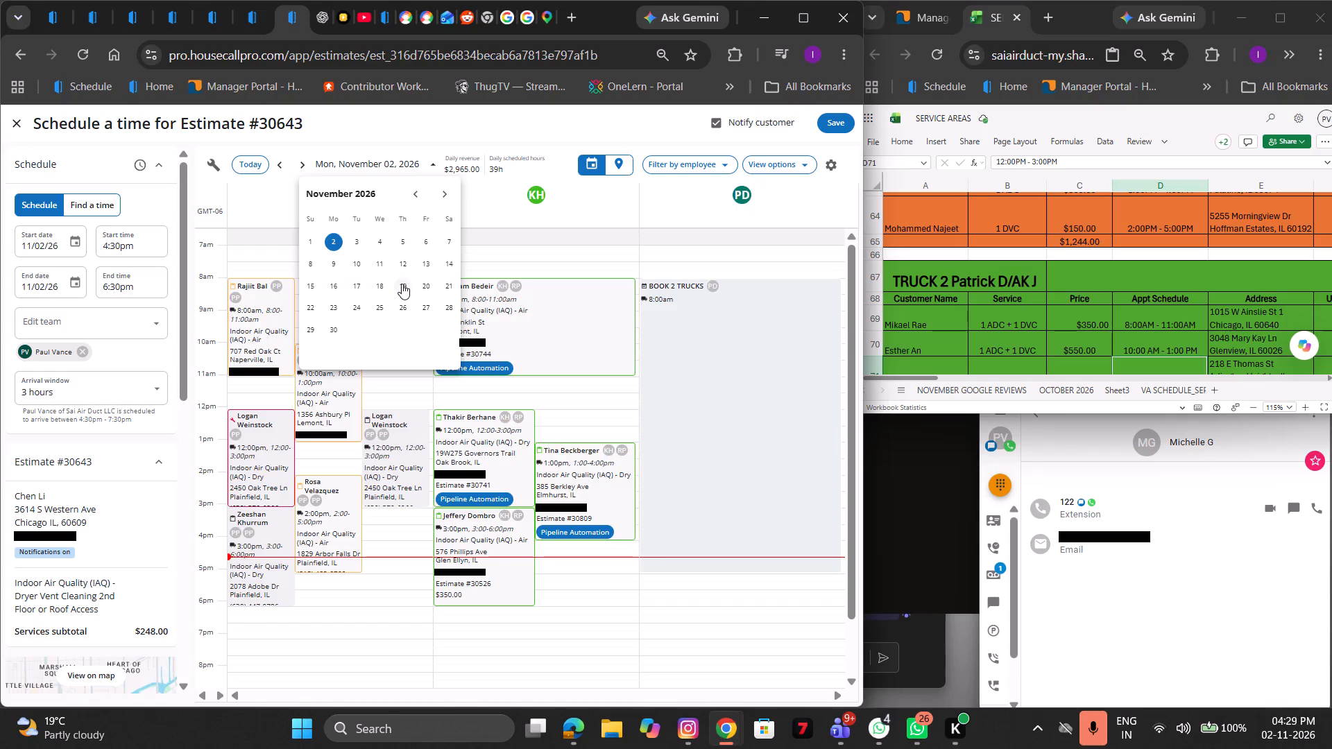
click(402, 284)
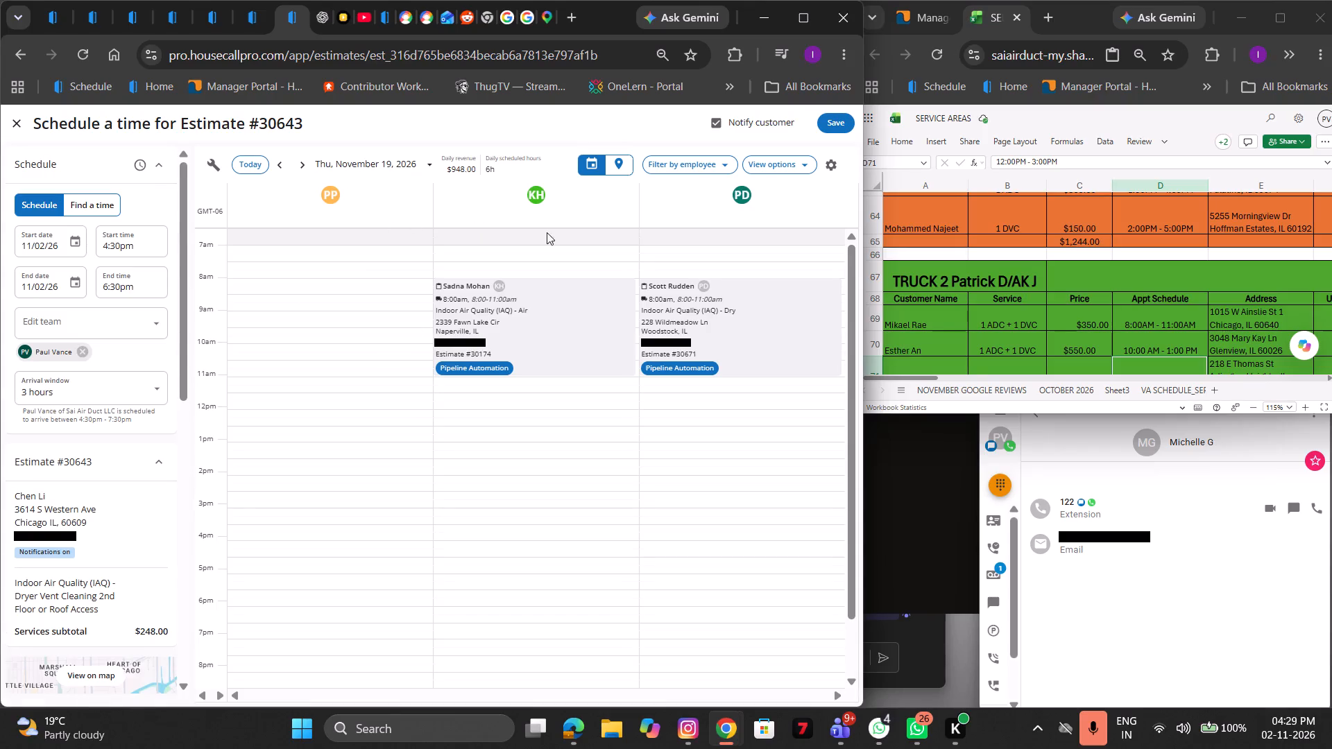
click(299, 166)
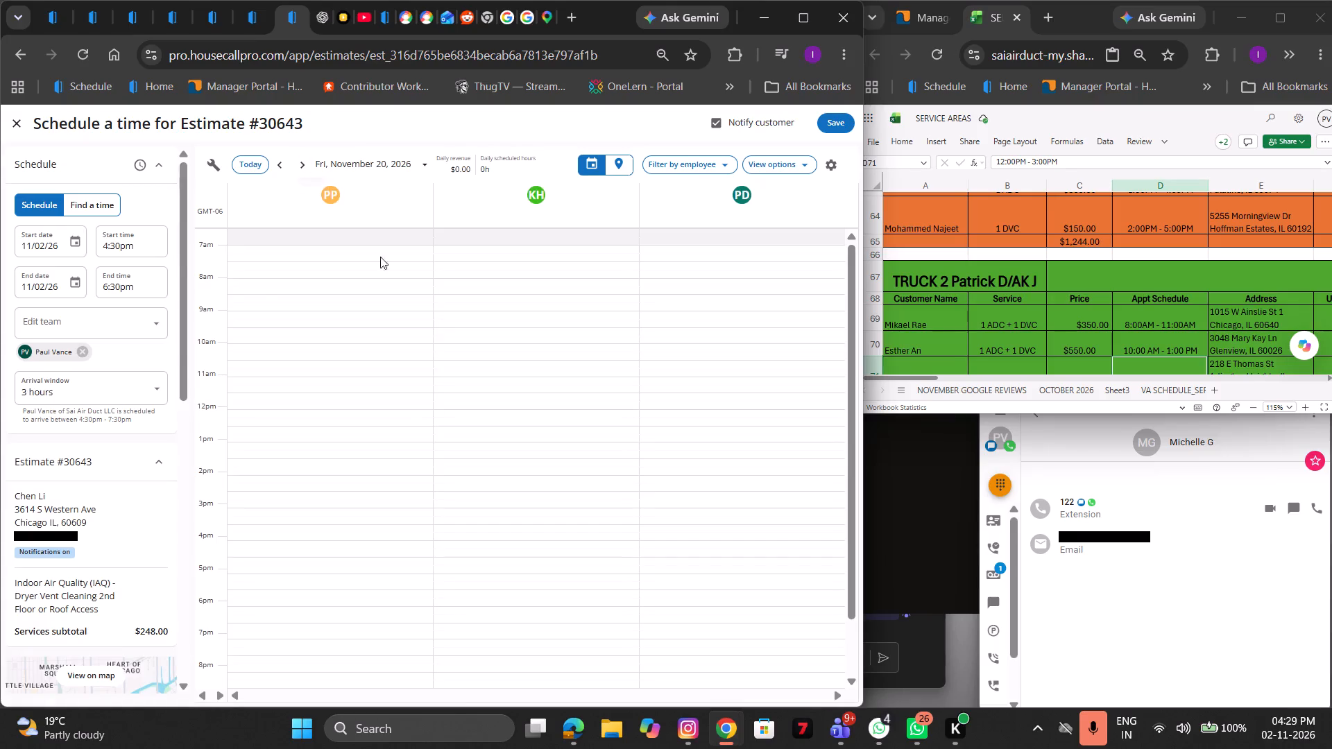
triple_click(66, 535)
key(ctrl+c)
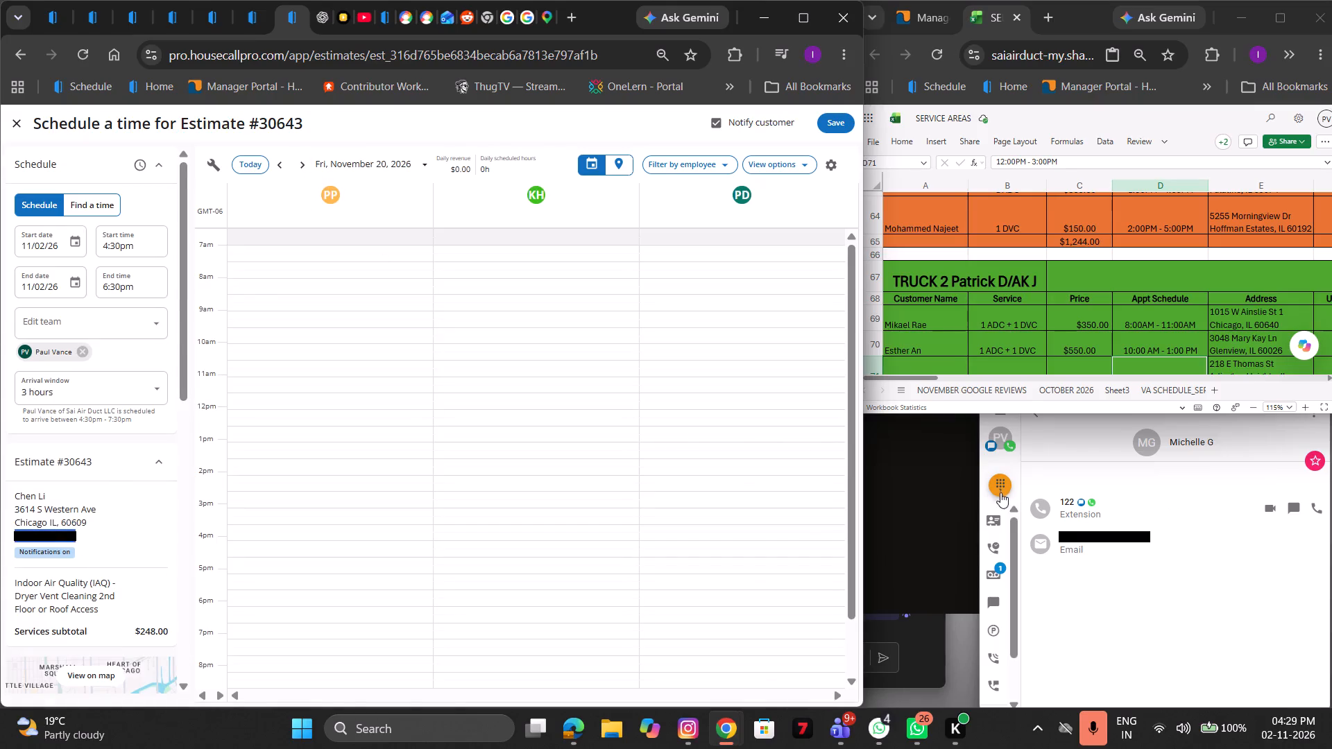
click(1000, 492)
key(ctrl+v)
key(Return)
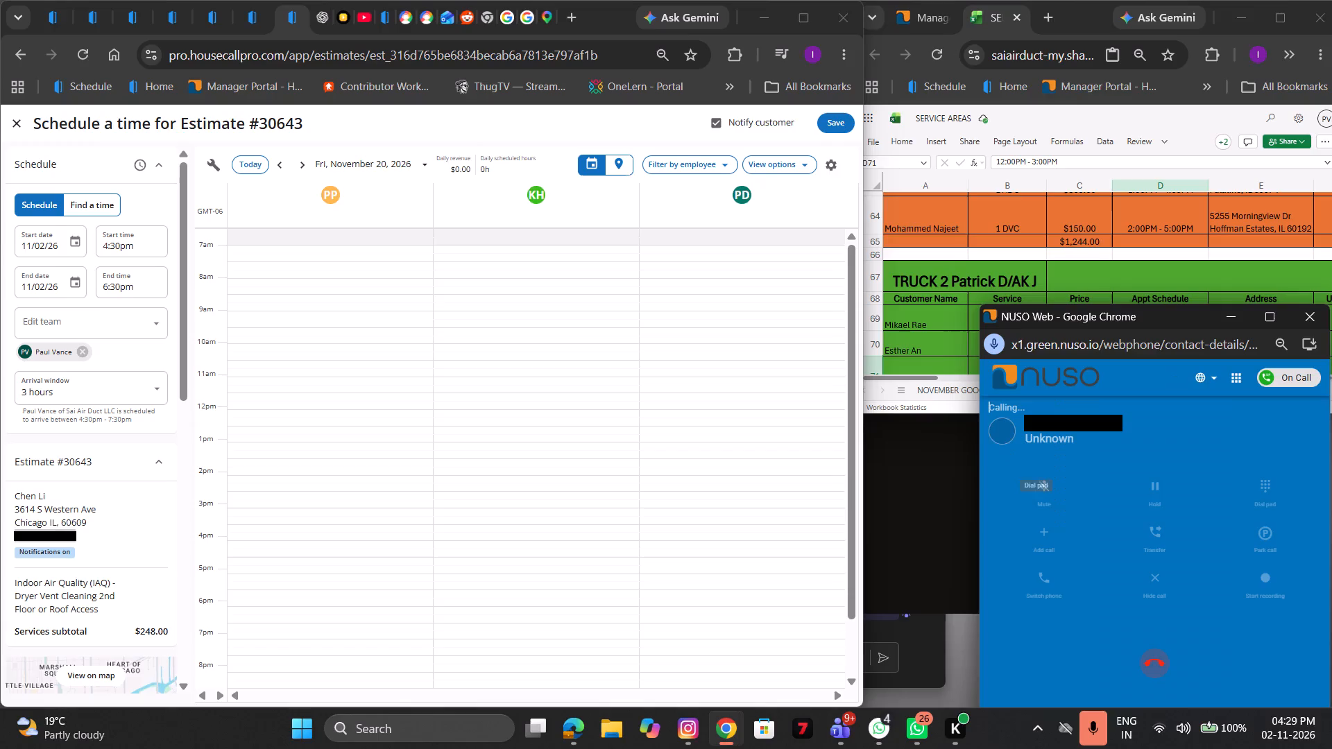
click(1080, 119)
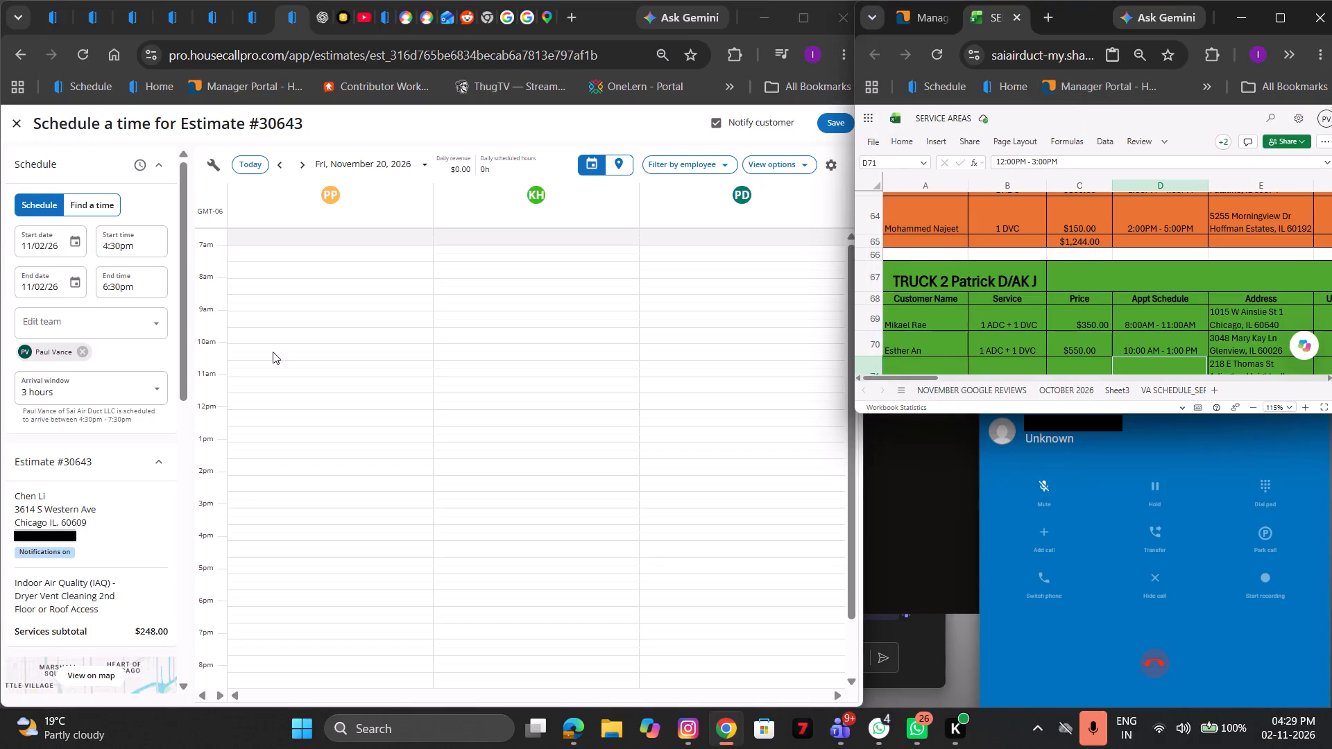
click(12, 121)
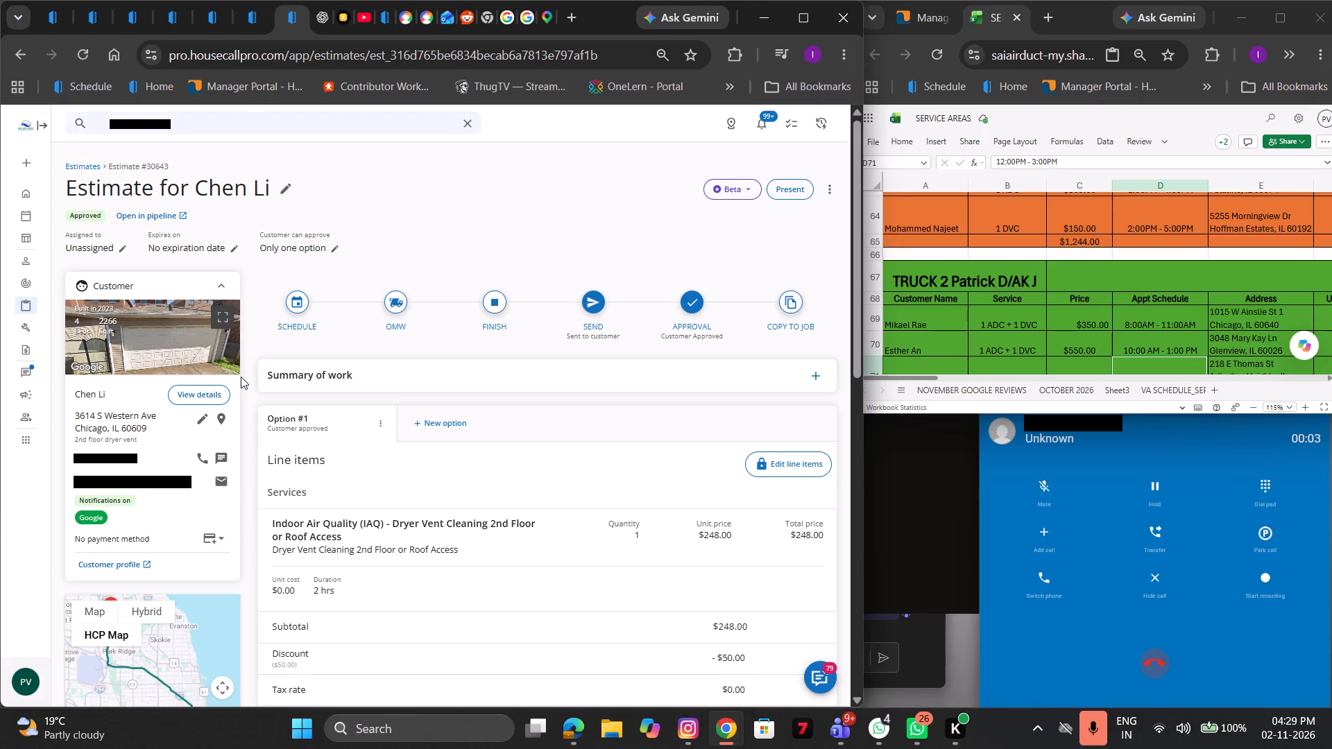
click(1038, 481)
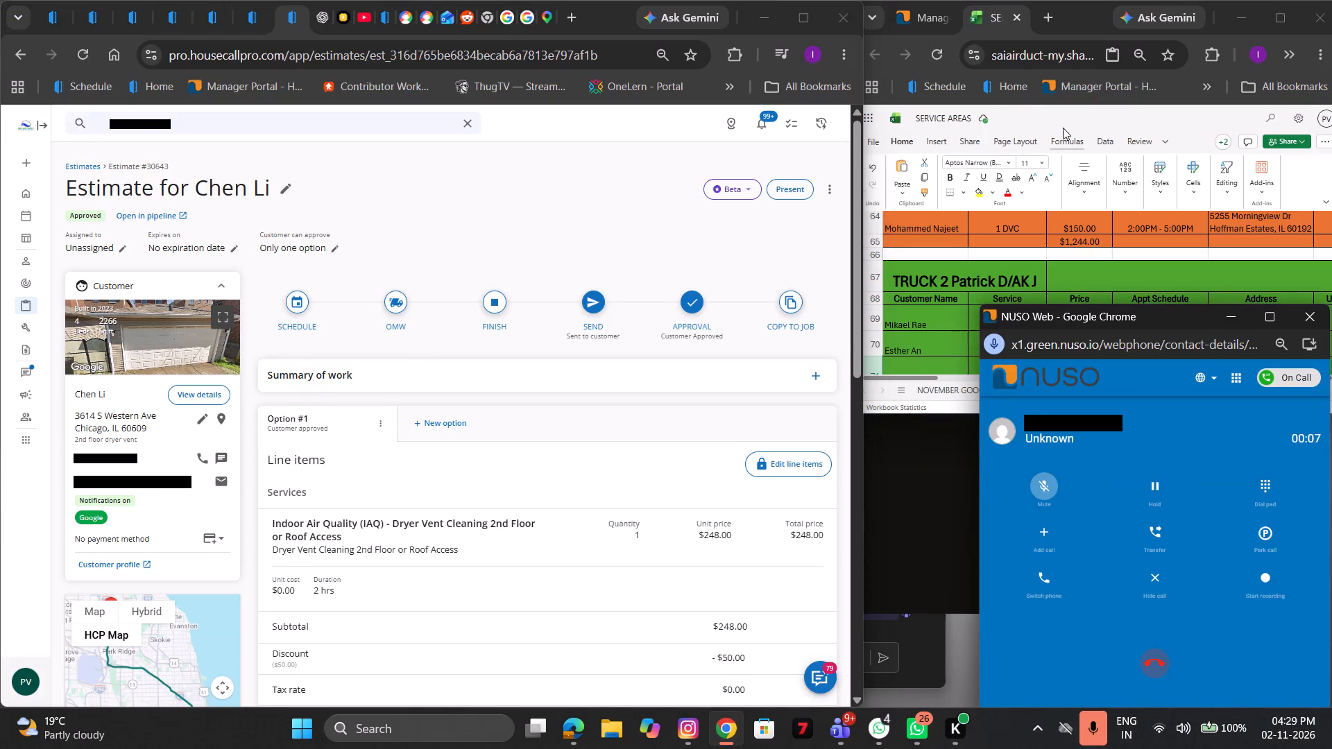
click(1019, 115)
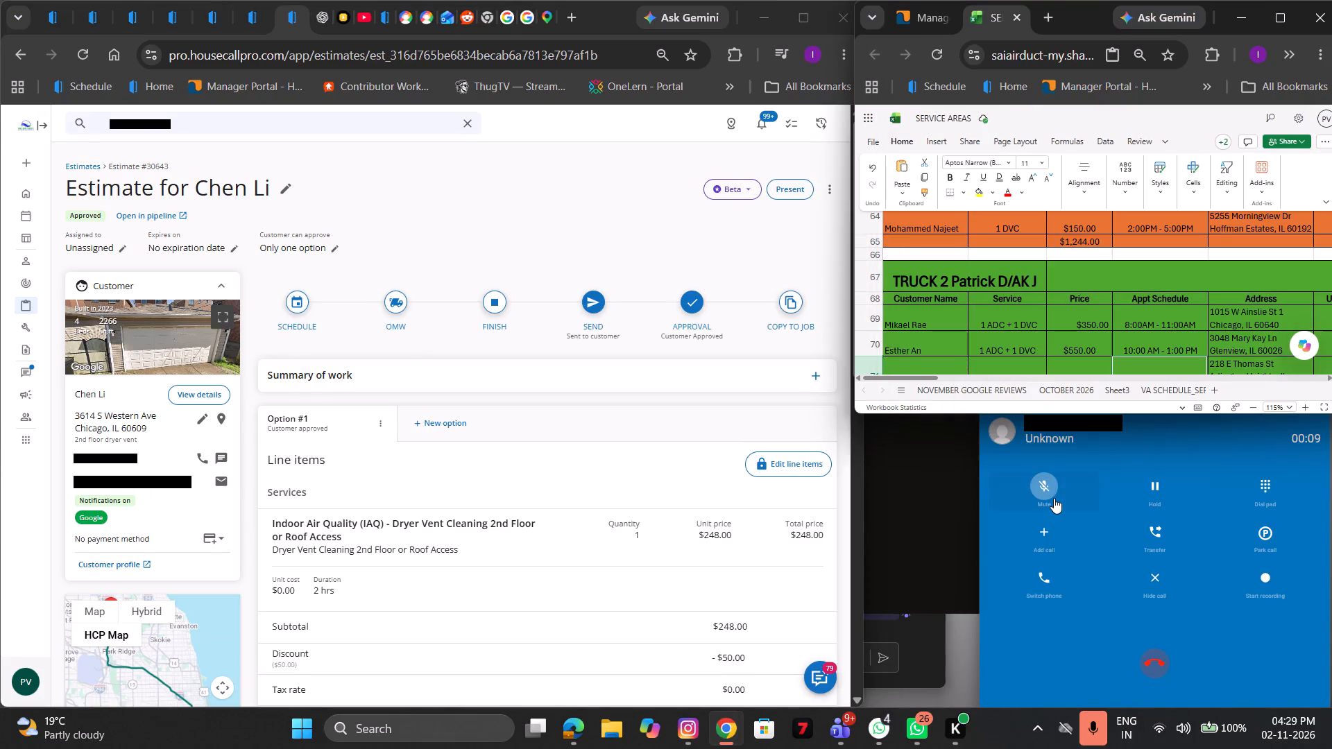
click(1152, 661)
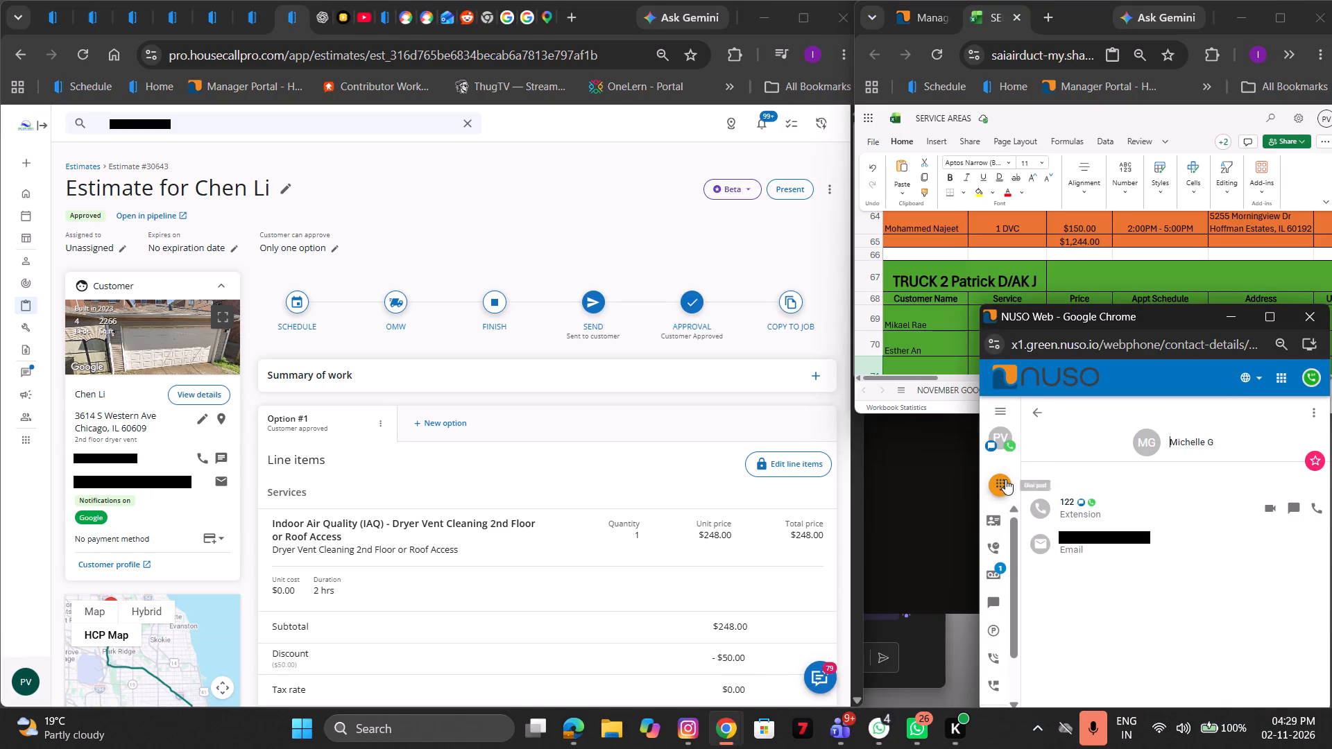
Redial the same customer's number in the NUSO webphone and end the call.
click(1005, 479)
key(ctrl+v)
key(Return)
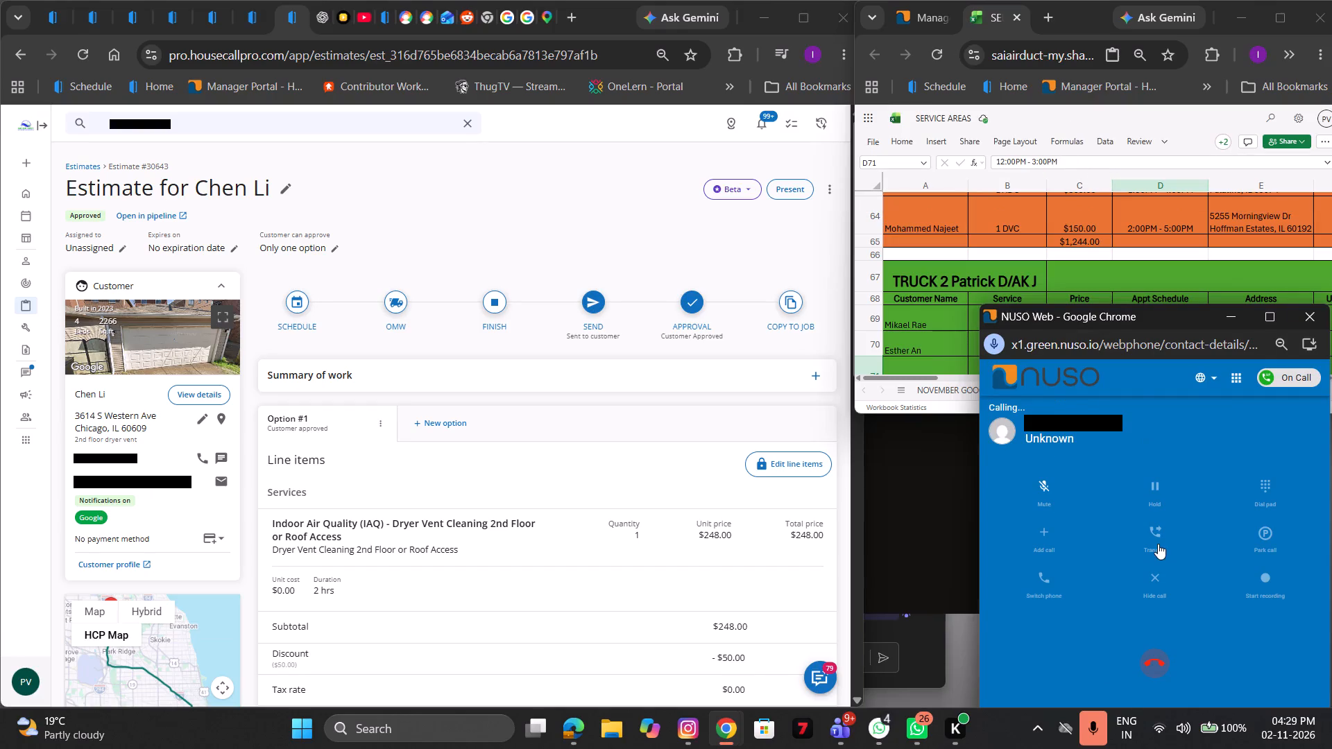
click(1152, 658)
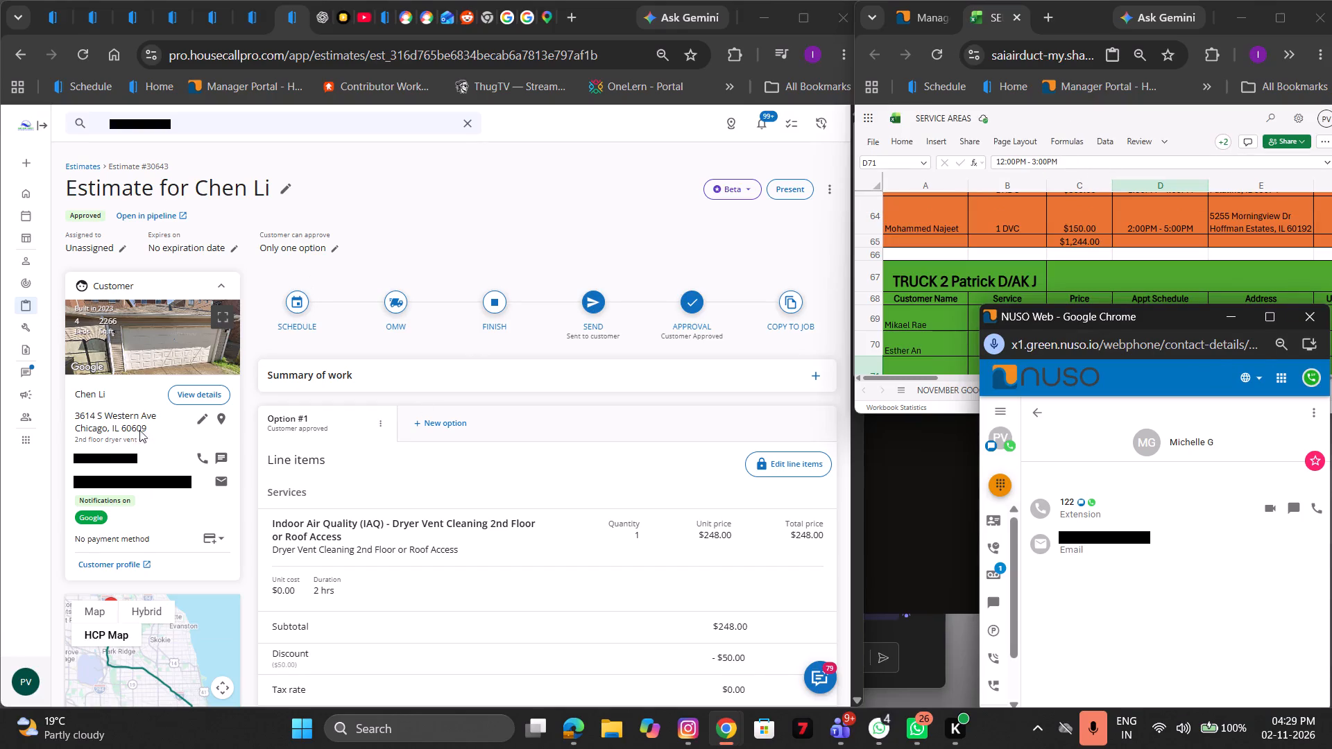
scroll(234, 374, down, 2)
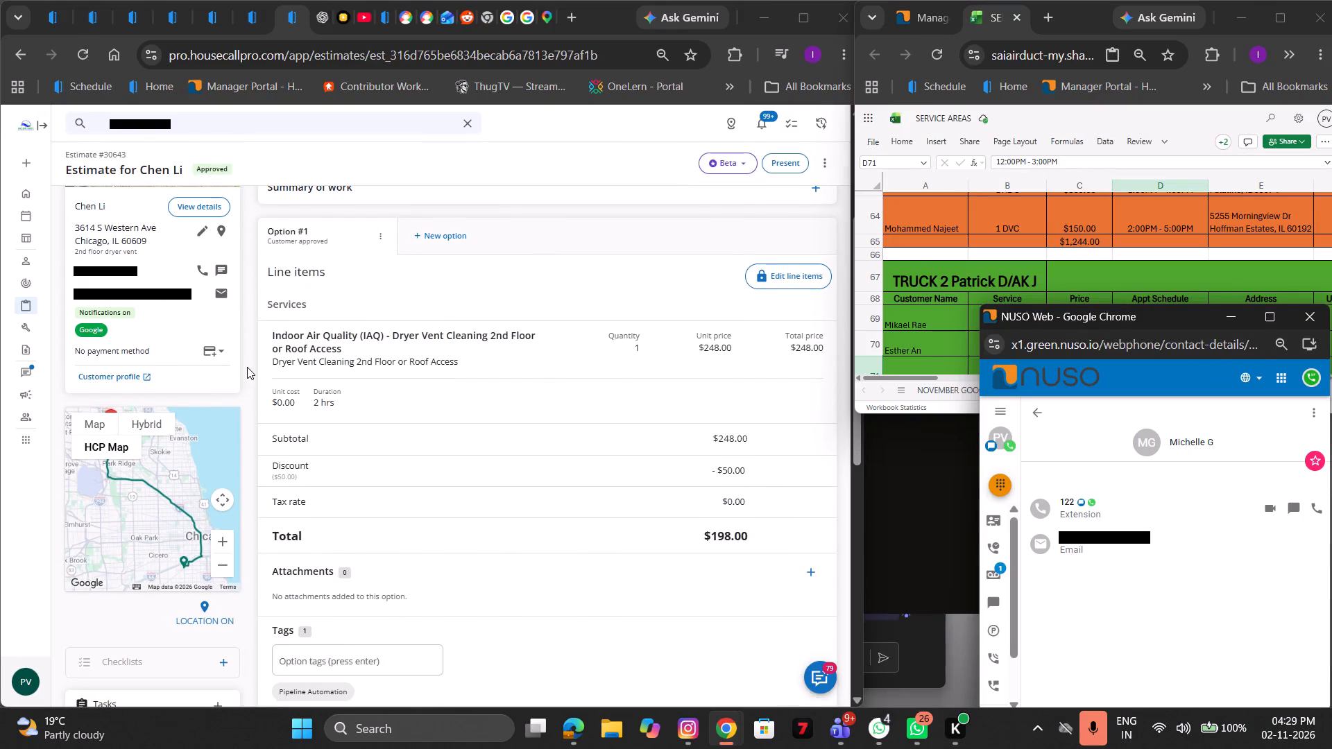
scroll(241, 368, up, 4)
click(304, 316)
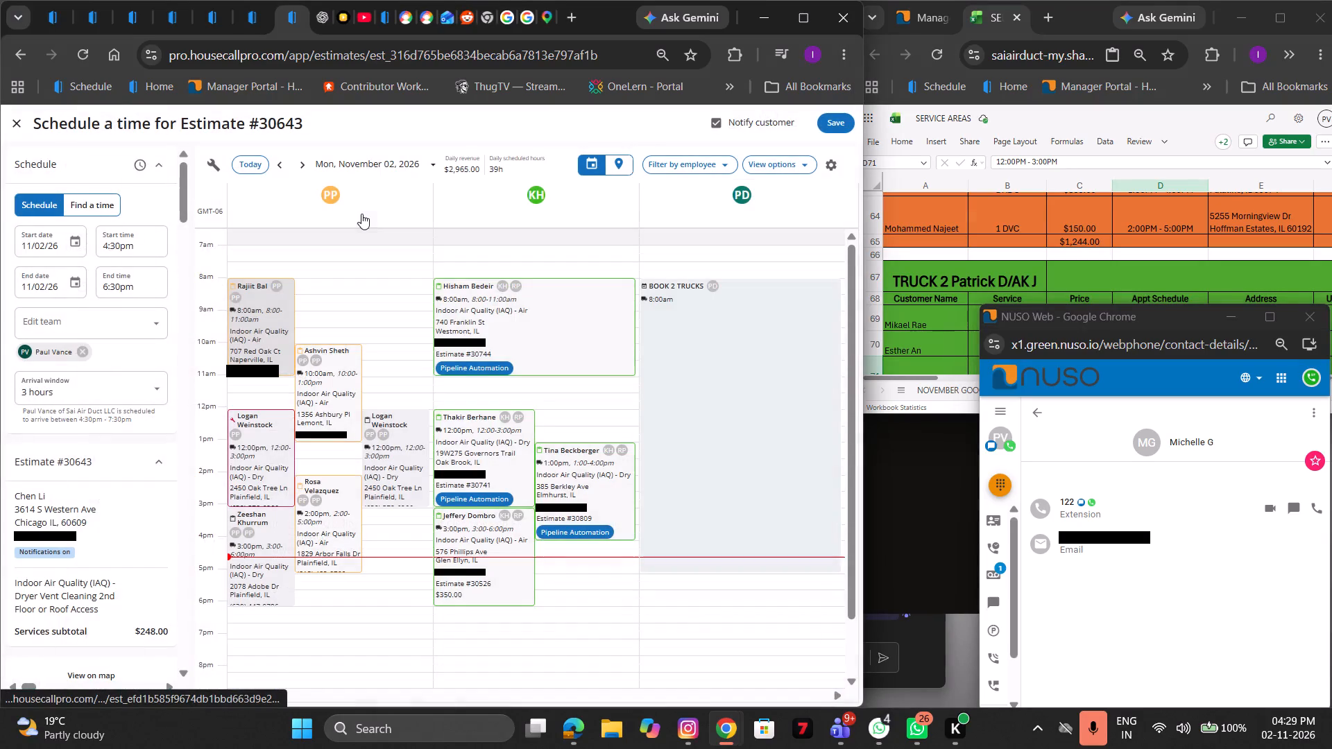
click(402, 164)
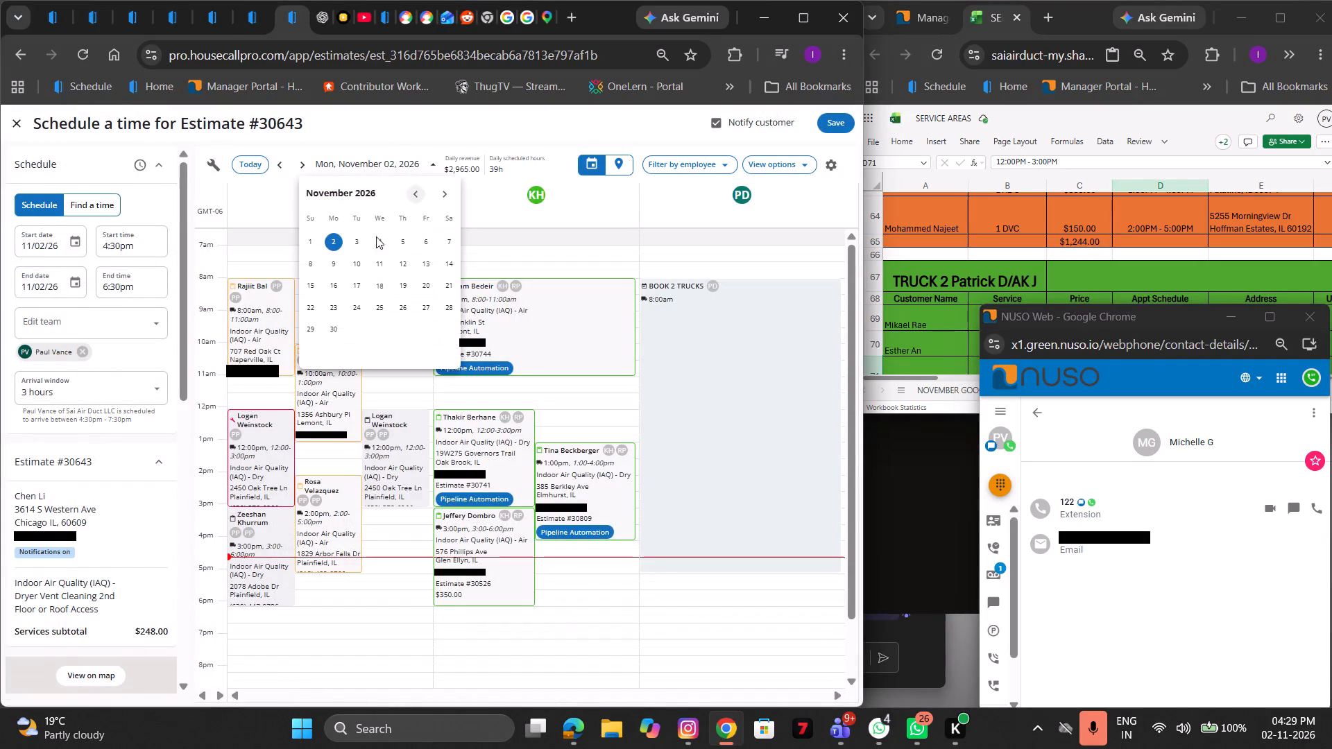
click(427, 285)
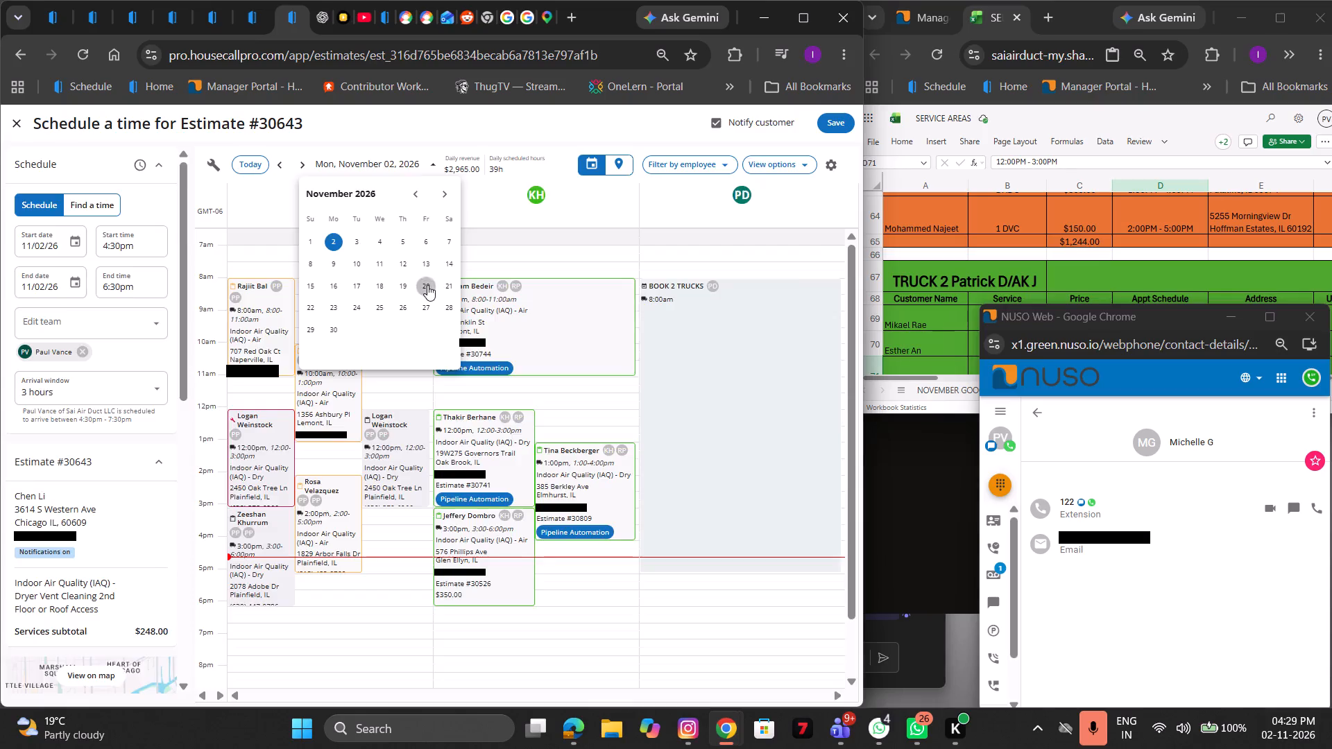
click(693, 275)
click(697, 291)
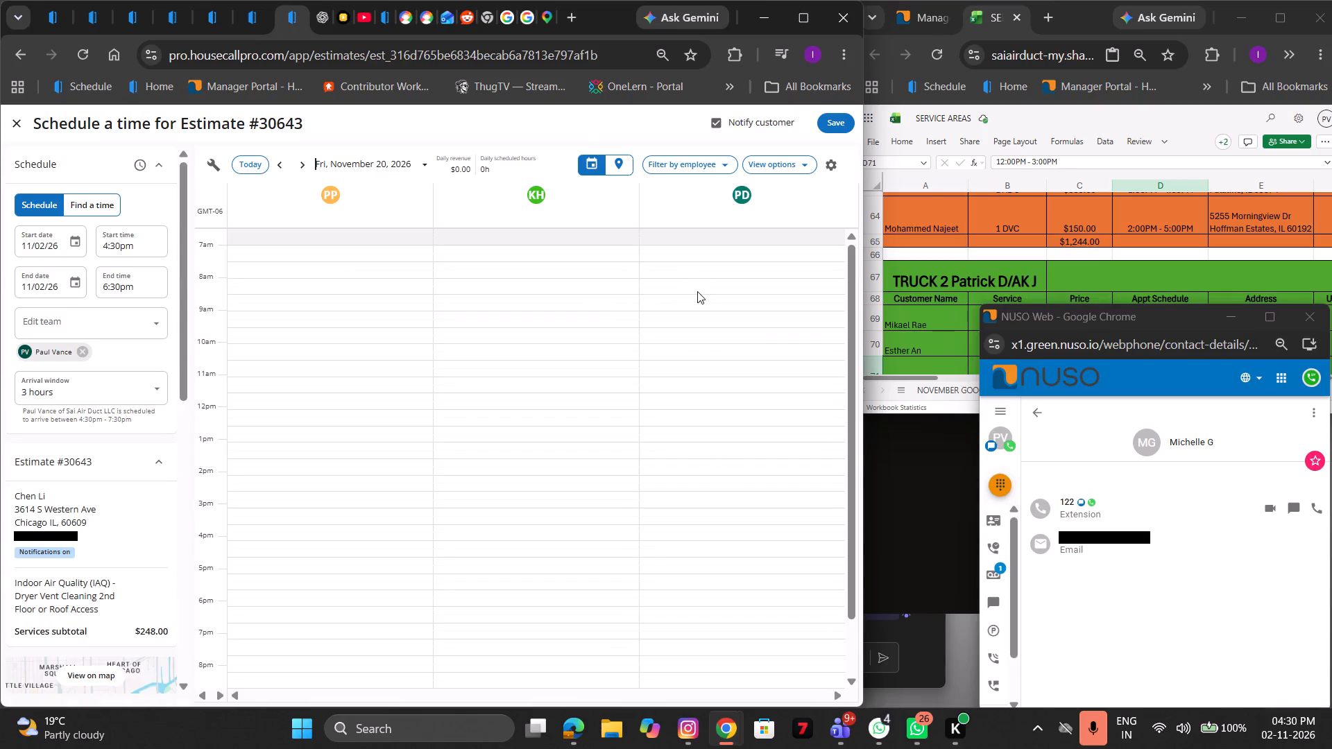
click(462, 470)
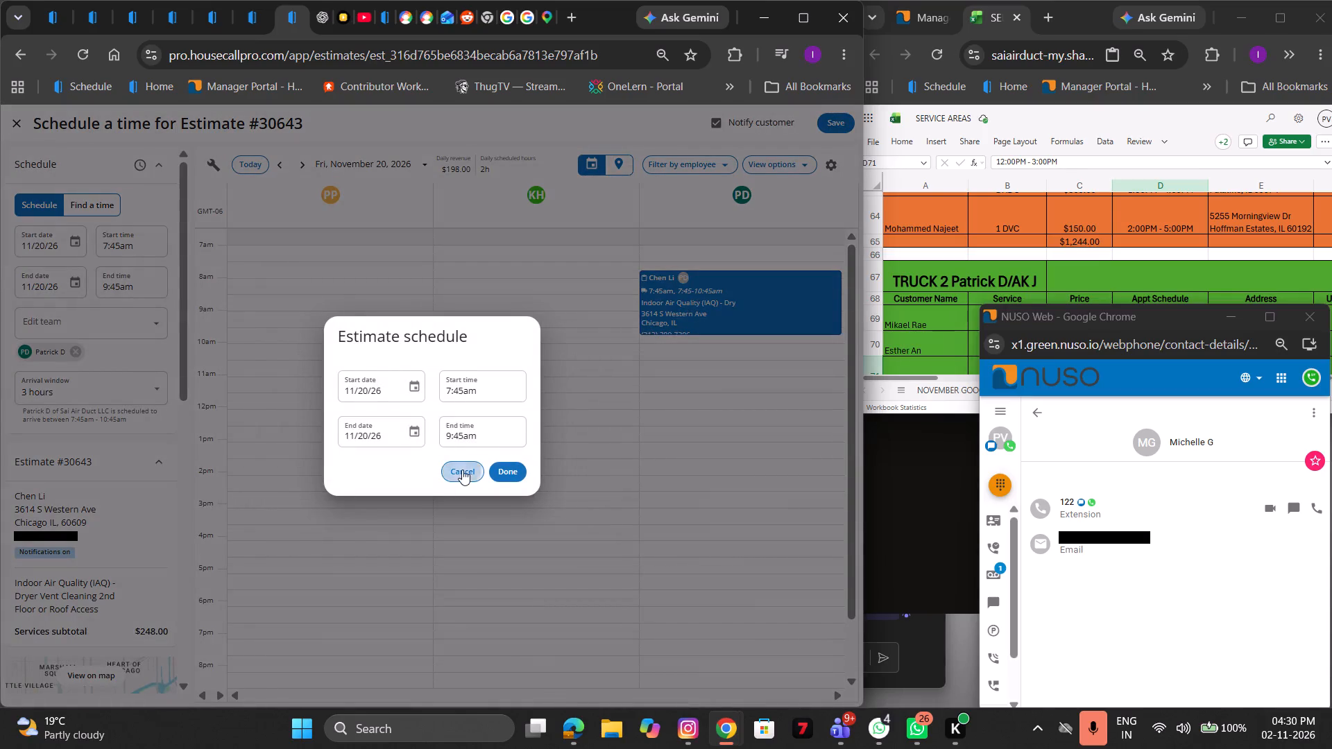
drag(681, 304, 686, 315)
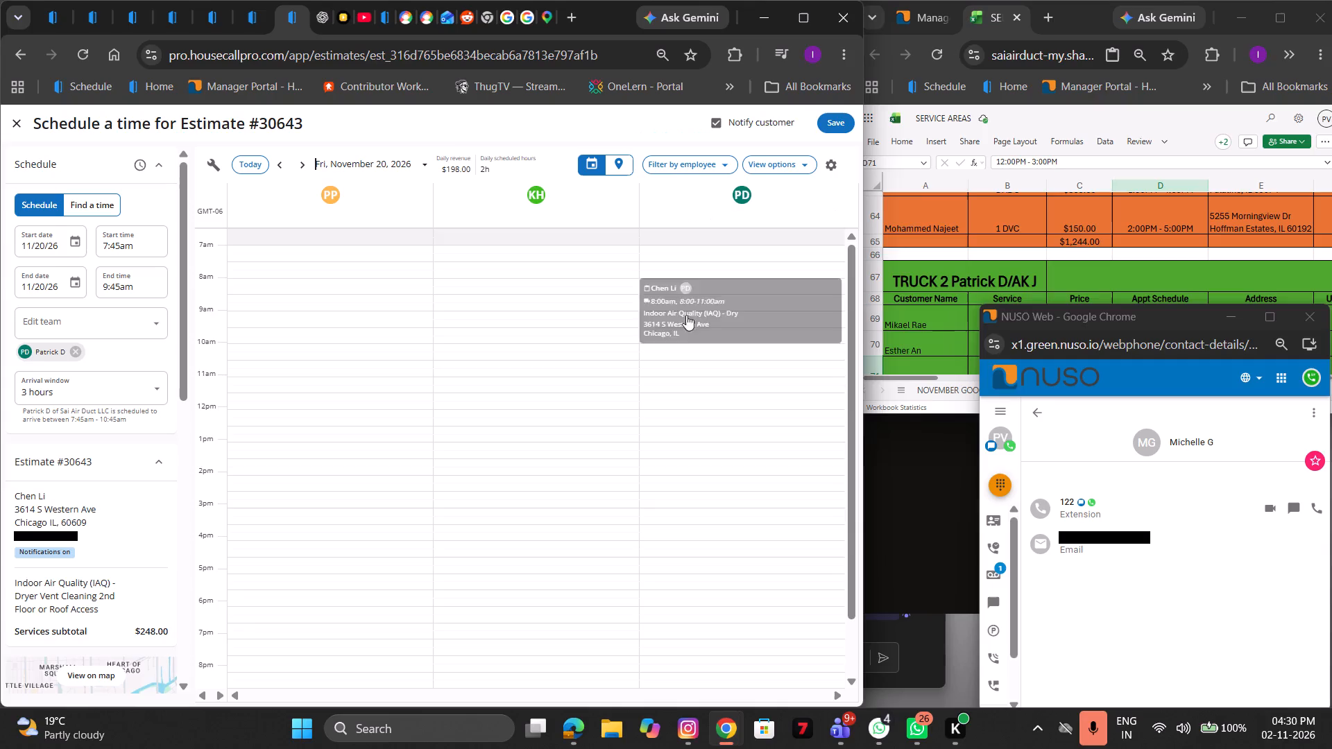
click(686, 315)
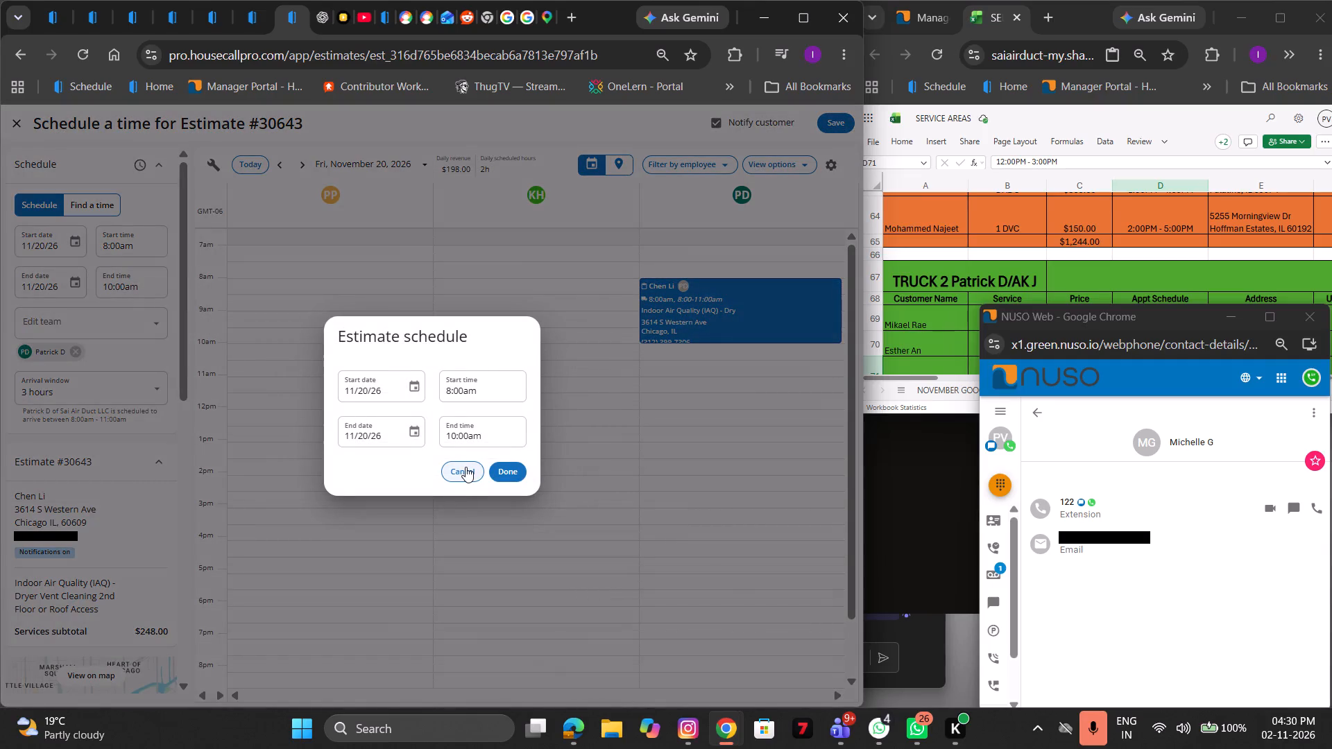
click(502, 475)
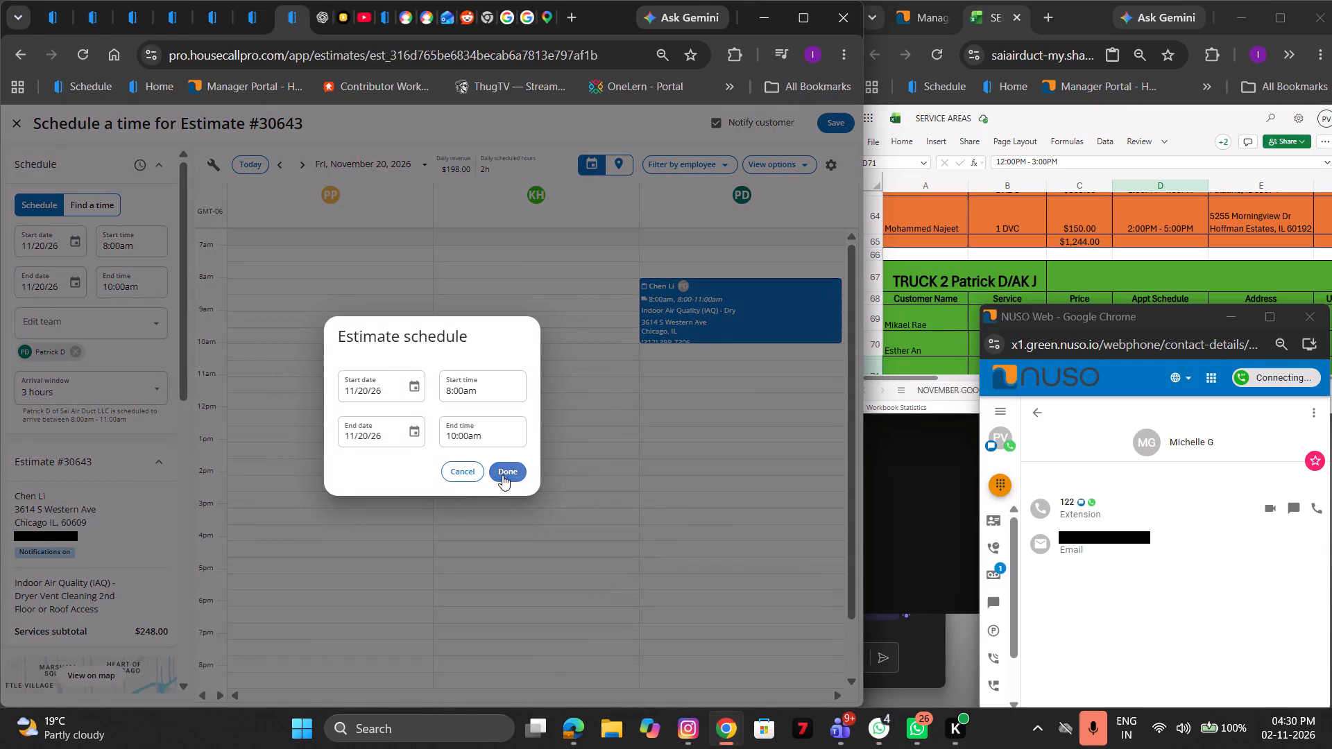
Set the end time of the November 20 appointment to 11:00am and save the estimate's schedule.
click(690, 323)
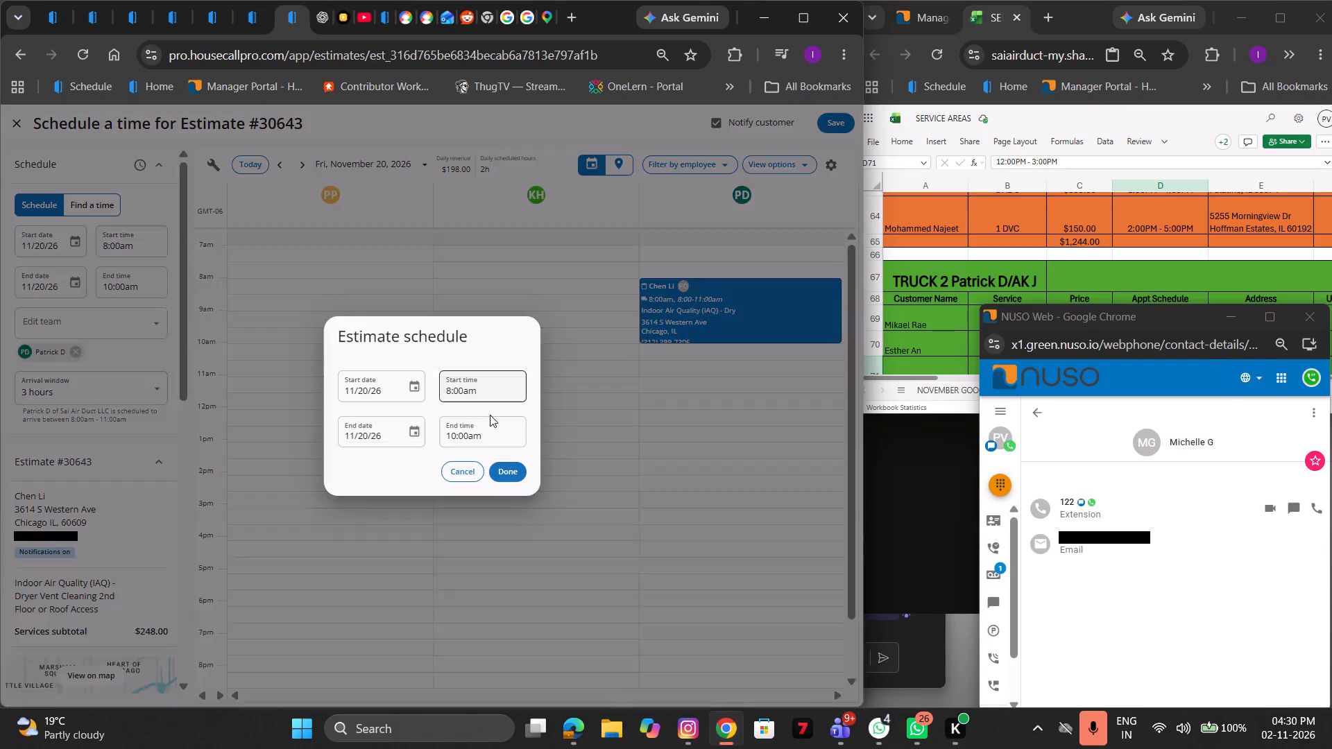
click(480, 431)
click(470, 515)
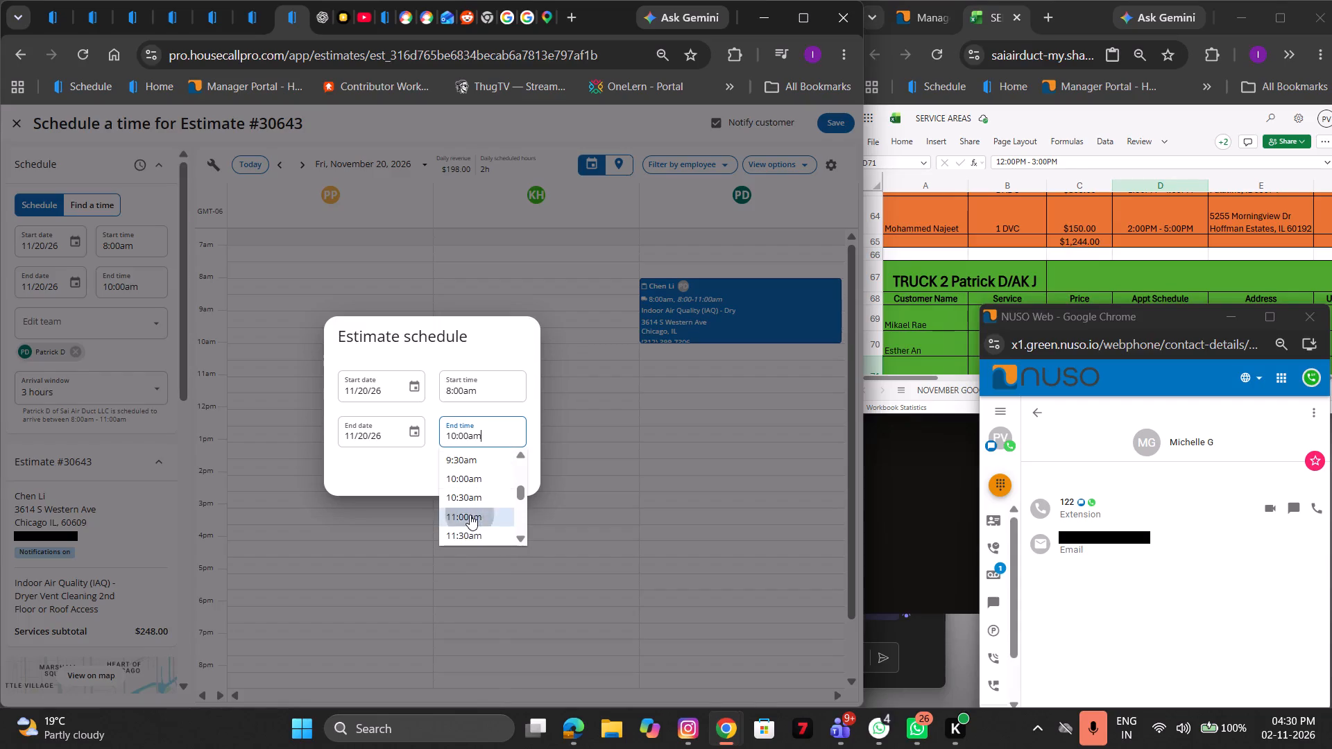
click(513, 467)
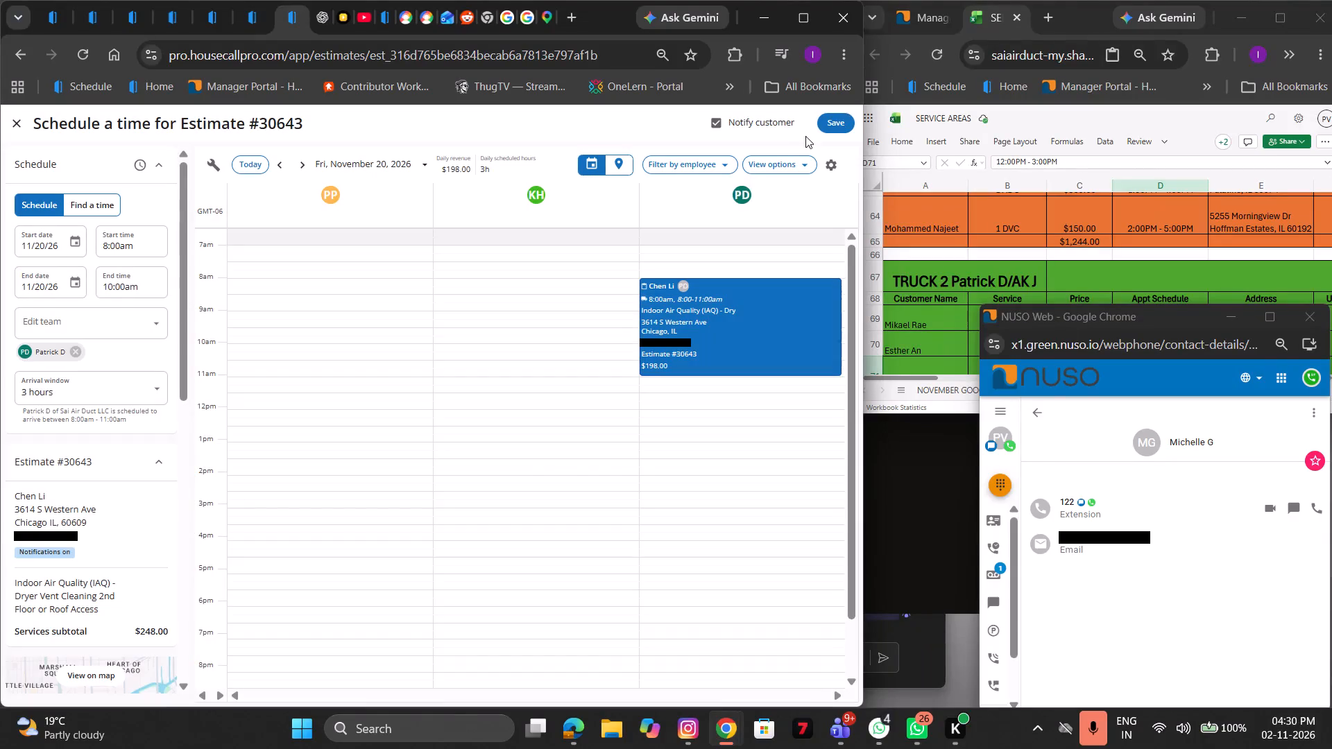
click(831, 126)
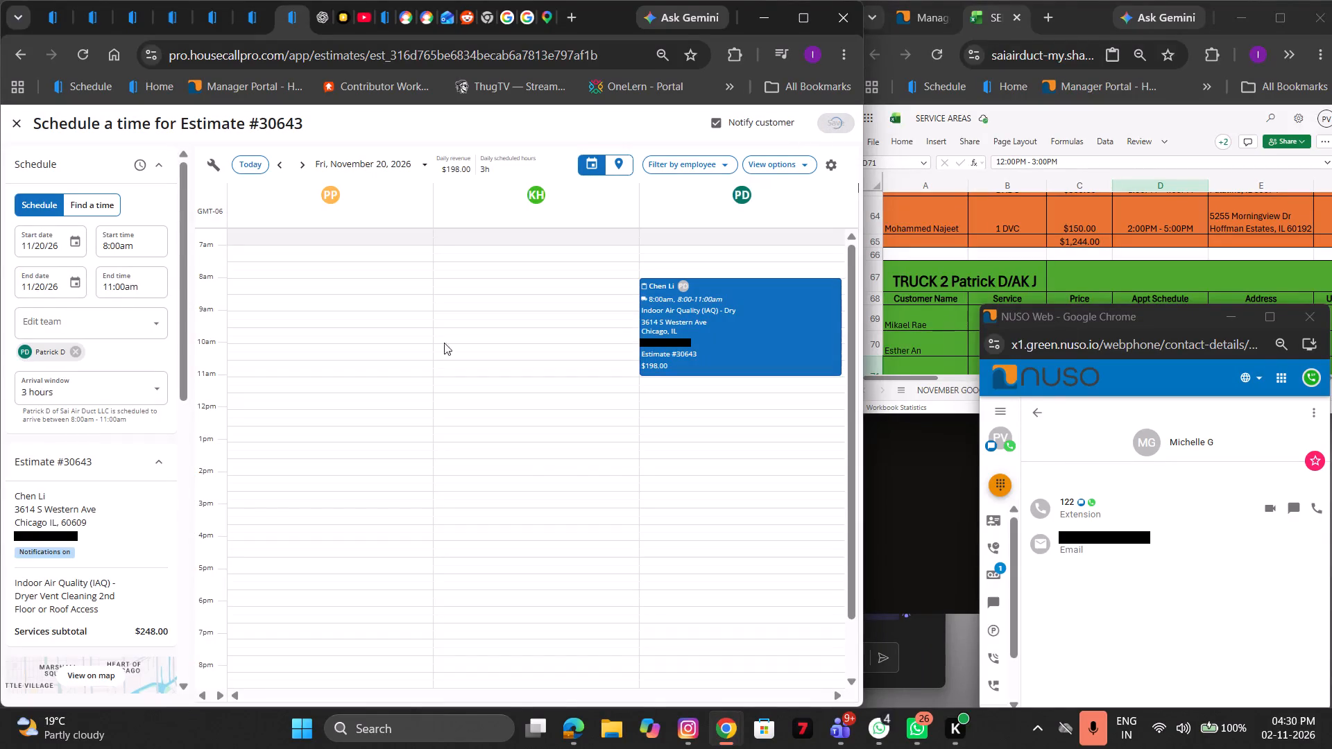
Start a private note on this estimate reading "Called the customer to reschedule the appointment because of truck route issue".
scroll(203, 445, down, 1)
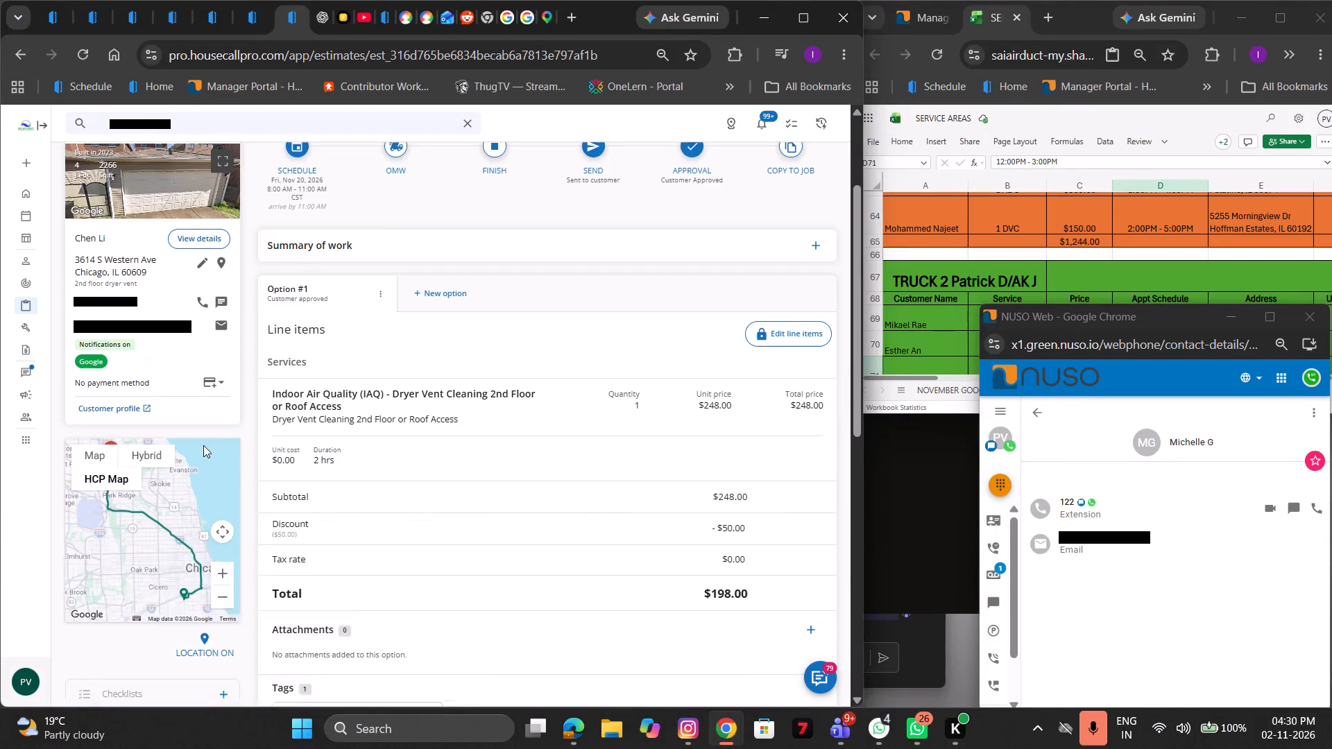
scroll(203, 445, down, 4)
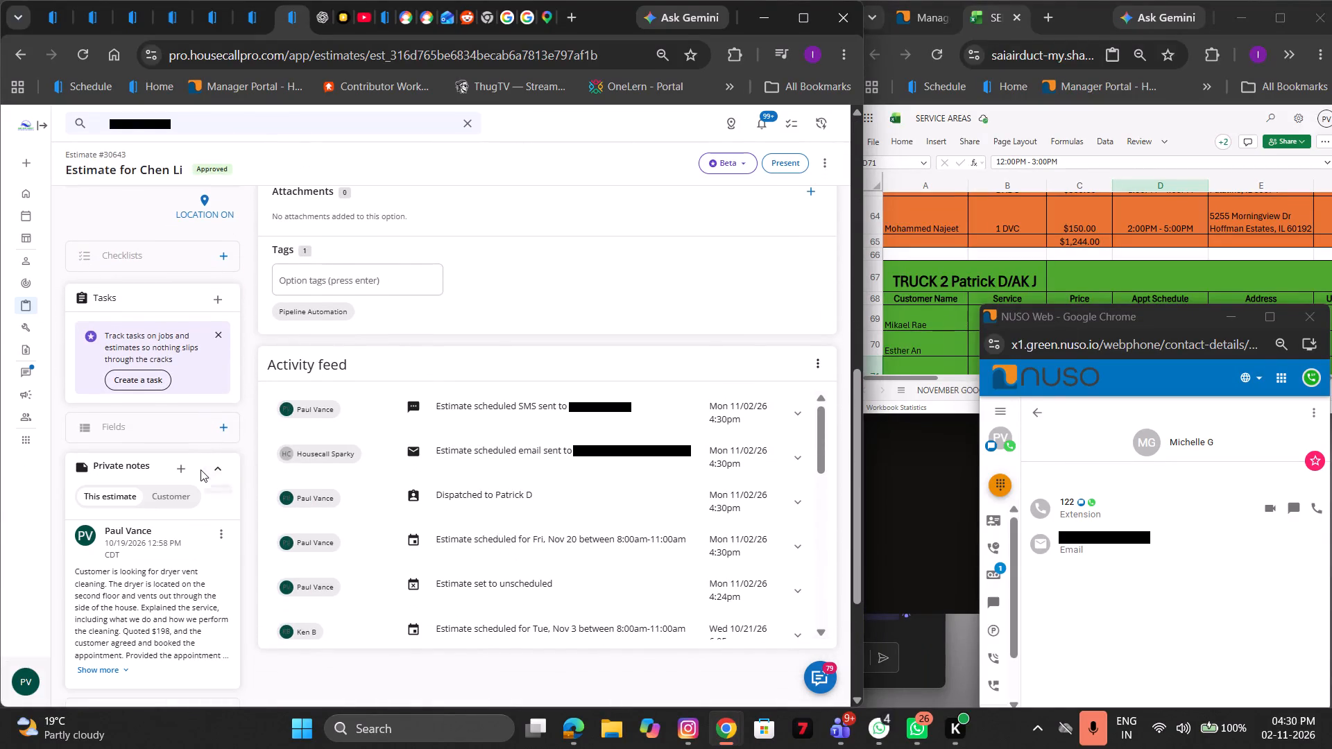
click(173, 468)
text(cALLE)
key(BackSpace)
key(BackSpace)
text(Cle)
key(BackSpace)
key(BackSpace)
text(alled the cusotmer)
key(BackSpace)
key(BackSpace)
key(BackSpace)
key(BackSpace)
key(BackSpace)
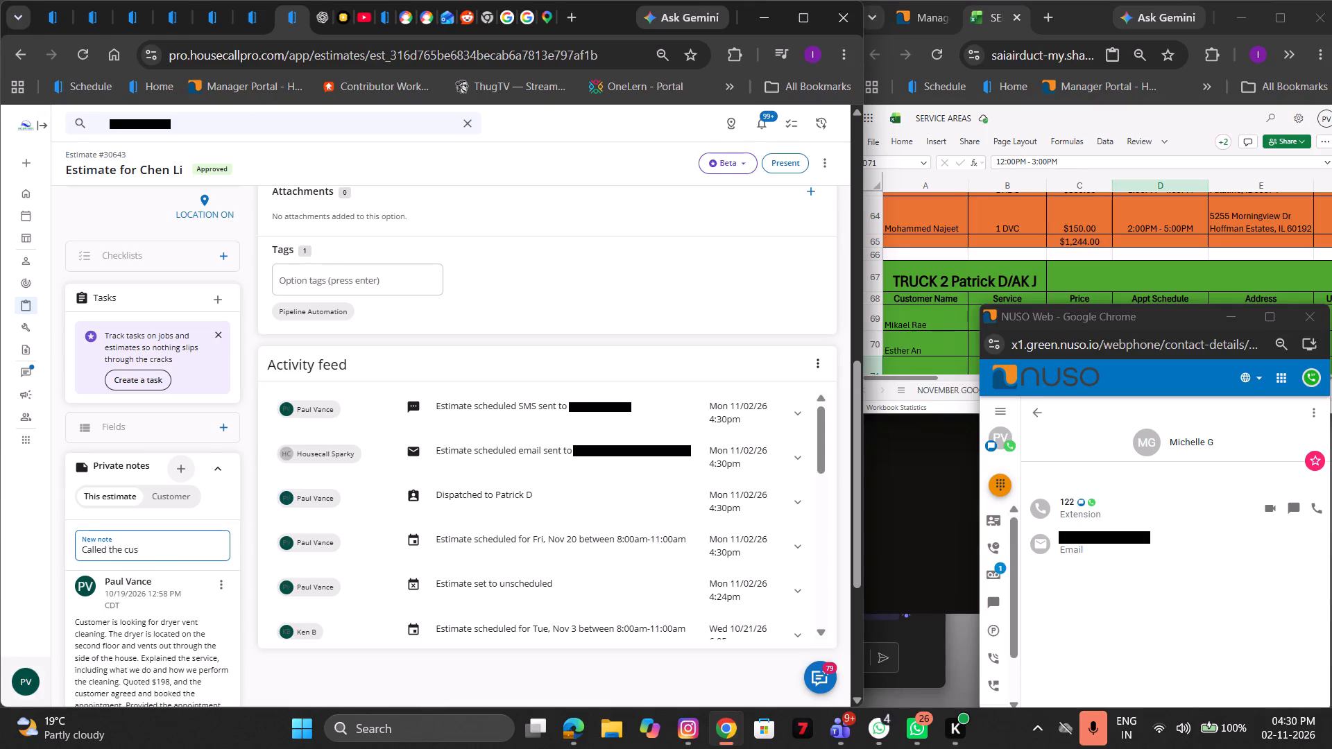
text(tomer t)
key(BackSpace)
text(to rescehdul)
key(BackSpace)
key(BackSpace)
key(BackSpace)
key(BackSpace)
key(BackSpace)
text(hedule)
key(space)
key(t)
key(BackSpace)
text(the)
key(space)
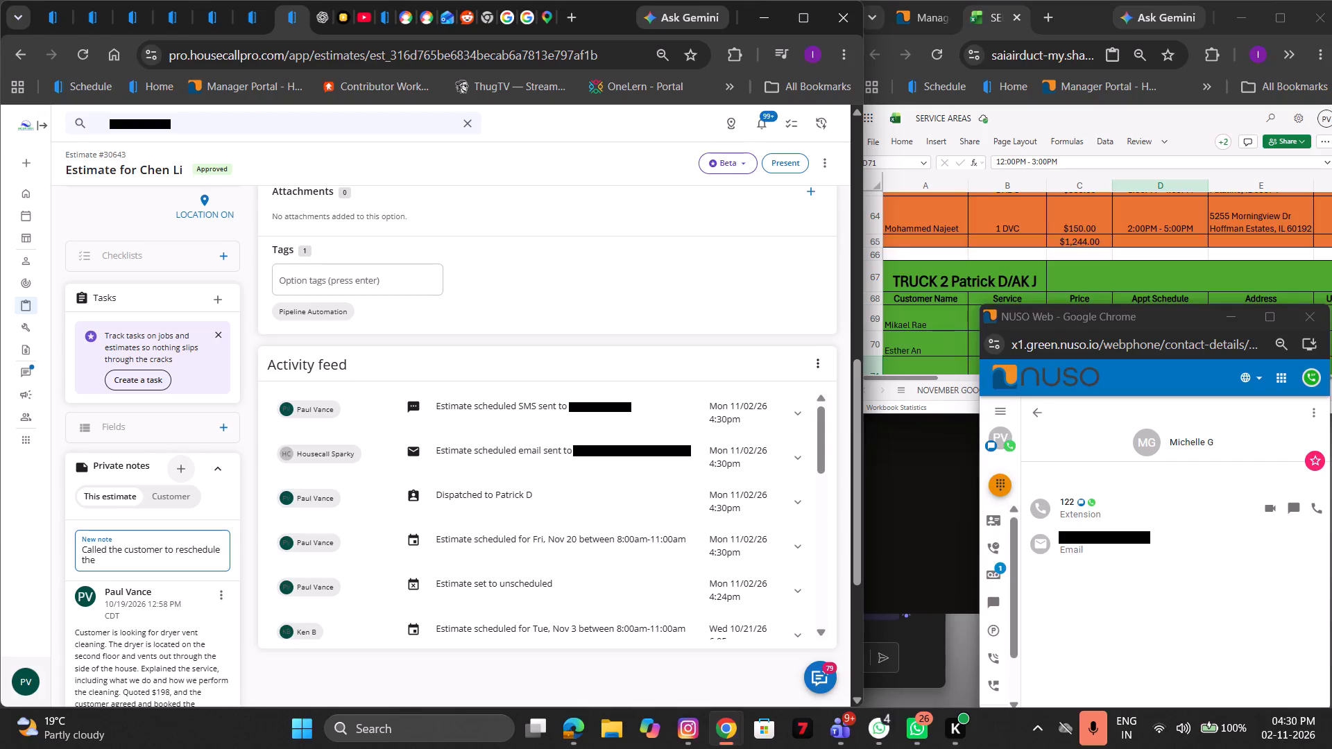
text(appoint,n)
key(BackSpace)
key(BackSpace)
text(,en)
key(BackSpace)
key(BackSpace)
key(BackSpace)
text(ment becay)
key(BackSpace)
key(BackSpace)
text(ause of truck route issue)
Finish the private note with "but fwd to vm sent text the next date is 20th nov." and save it.
key(space)
text(but fwd to c)
key(BackSpace)
text(vm sent text)
key(space)
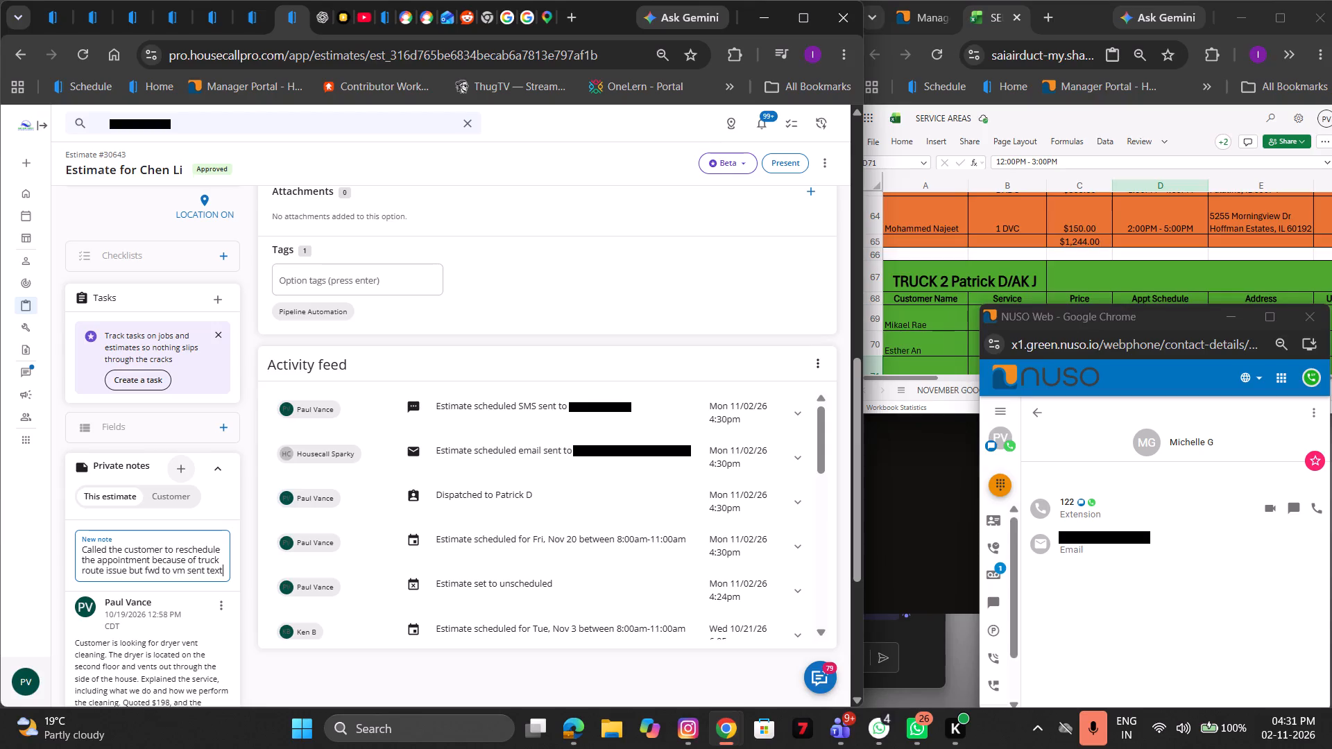
text(the ne)
key(BackSpace)
text(ext day)
key(BackSpace)
text(te is 20th)
key(space)
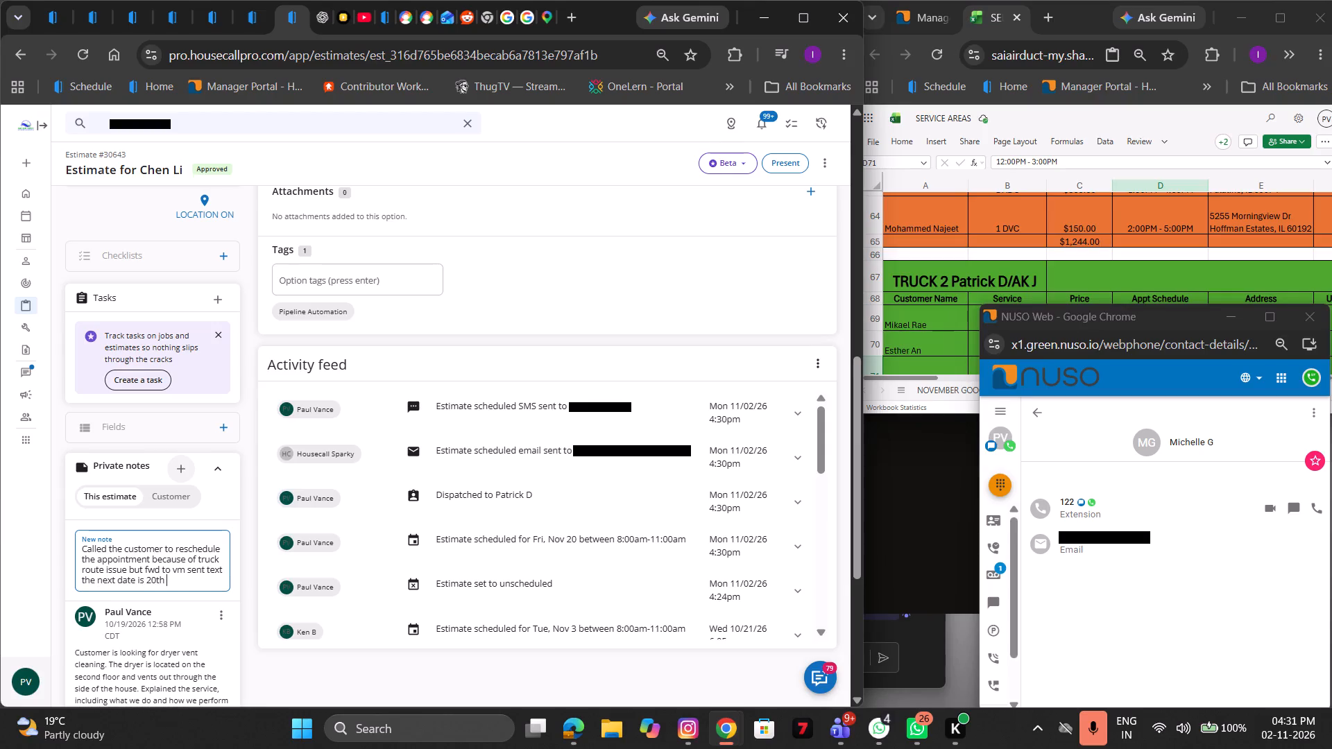
text(nov)
key(period)
drag(193, 580, 74, 553)
ctrl+click(74, 553)
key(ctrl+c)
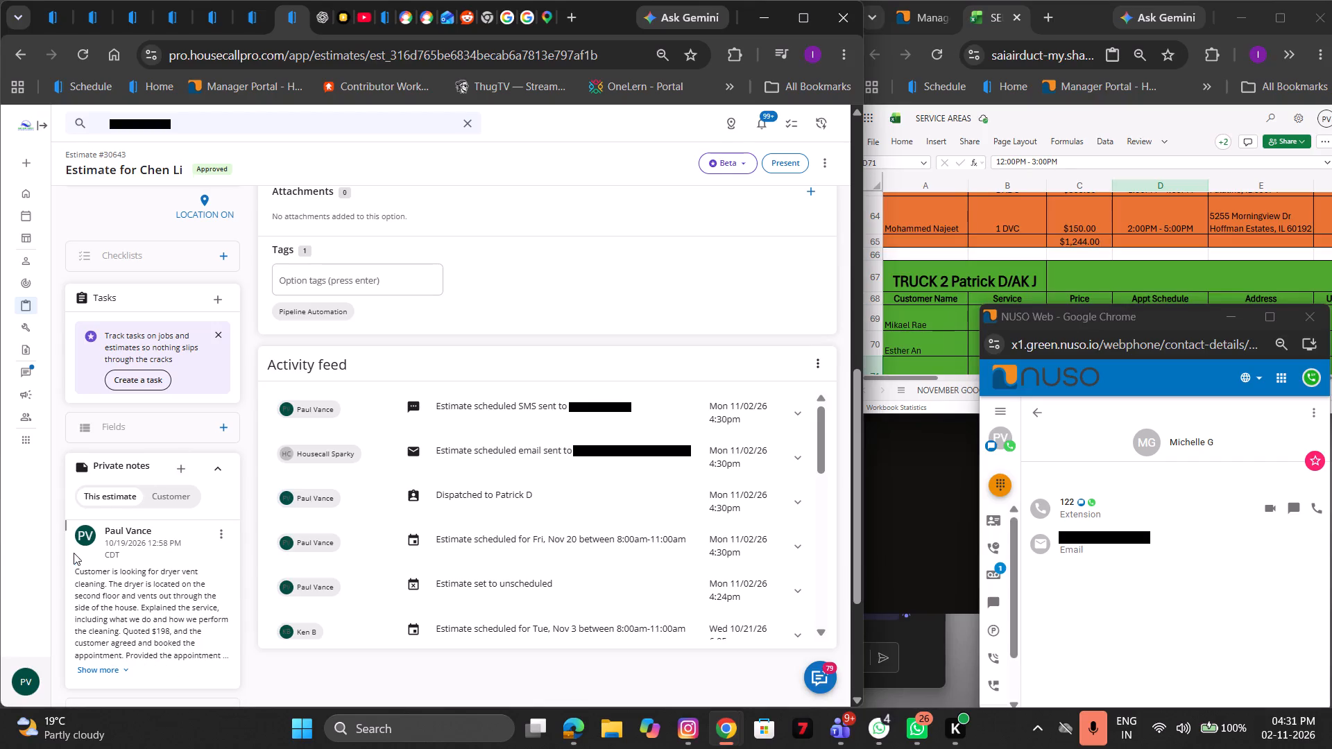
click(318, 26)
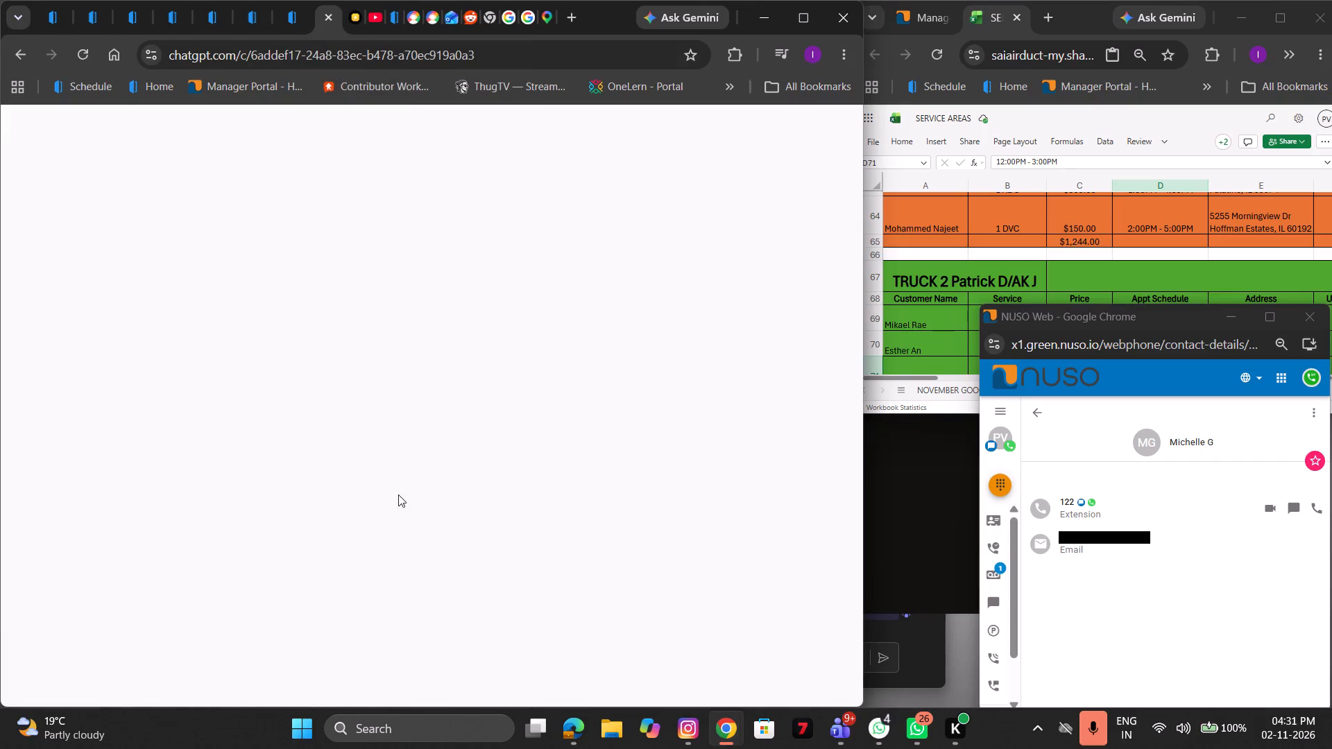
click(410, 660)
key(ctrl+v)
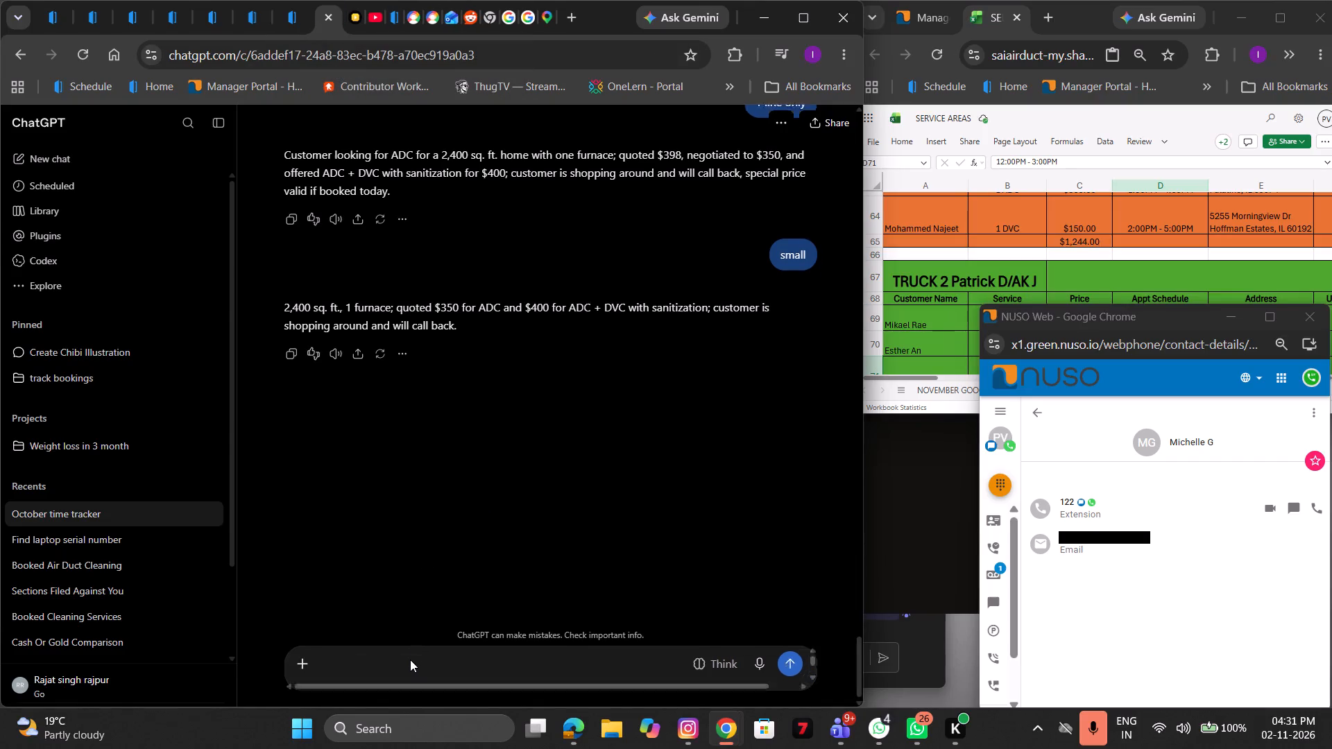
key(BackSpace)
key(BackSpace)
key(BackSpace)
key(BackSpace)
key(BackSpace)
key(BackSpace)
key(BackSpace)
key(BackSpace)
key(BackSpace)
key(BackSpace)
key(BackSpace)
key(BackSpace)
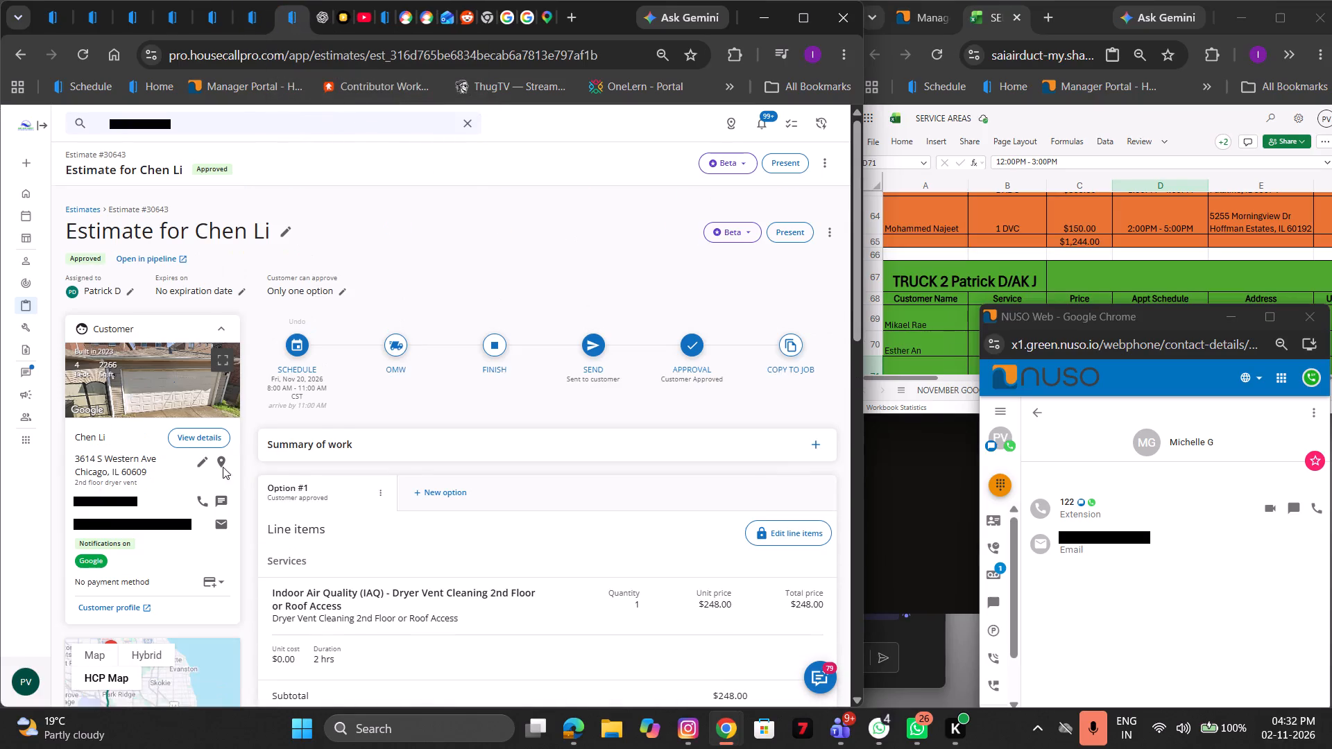
click(222, 456)
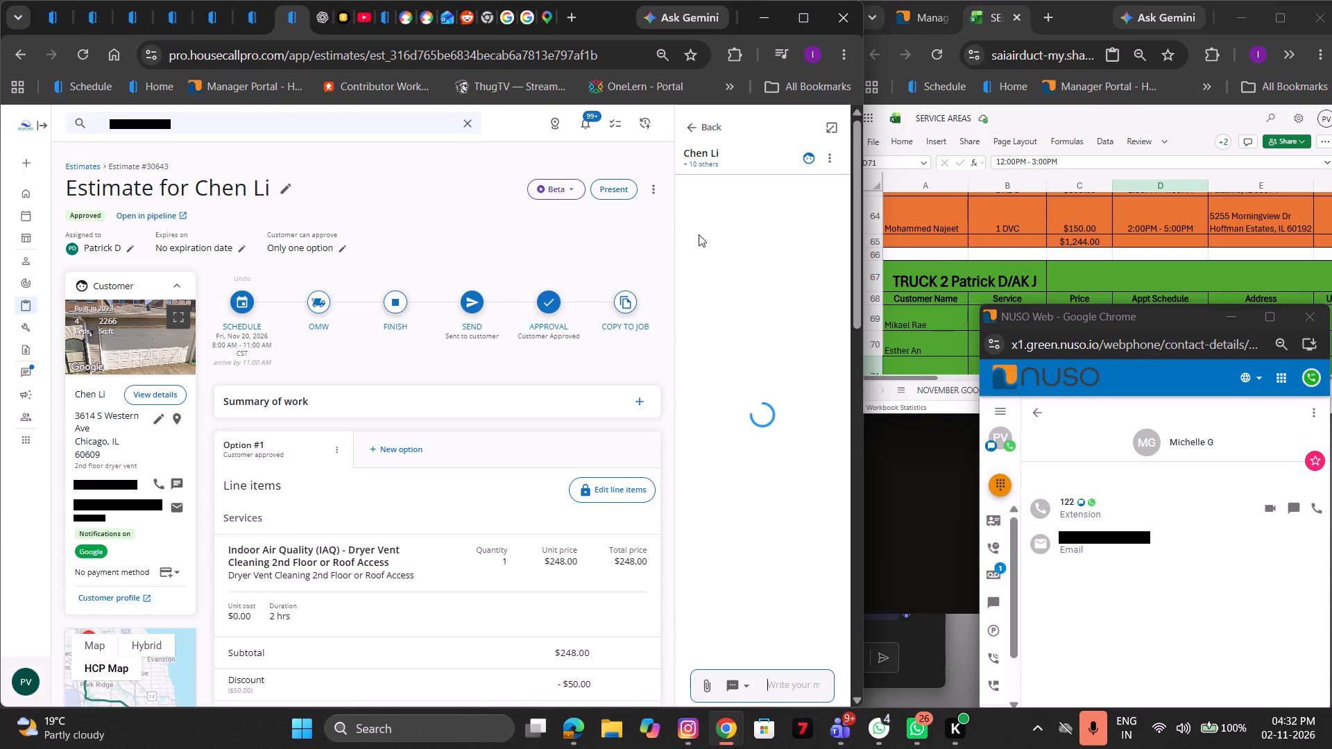
key(ctrl+v)
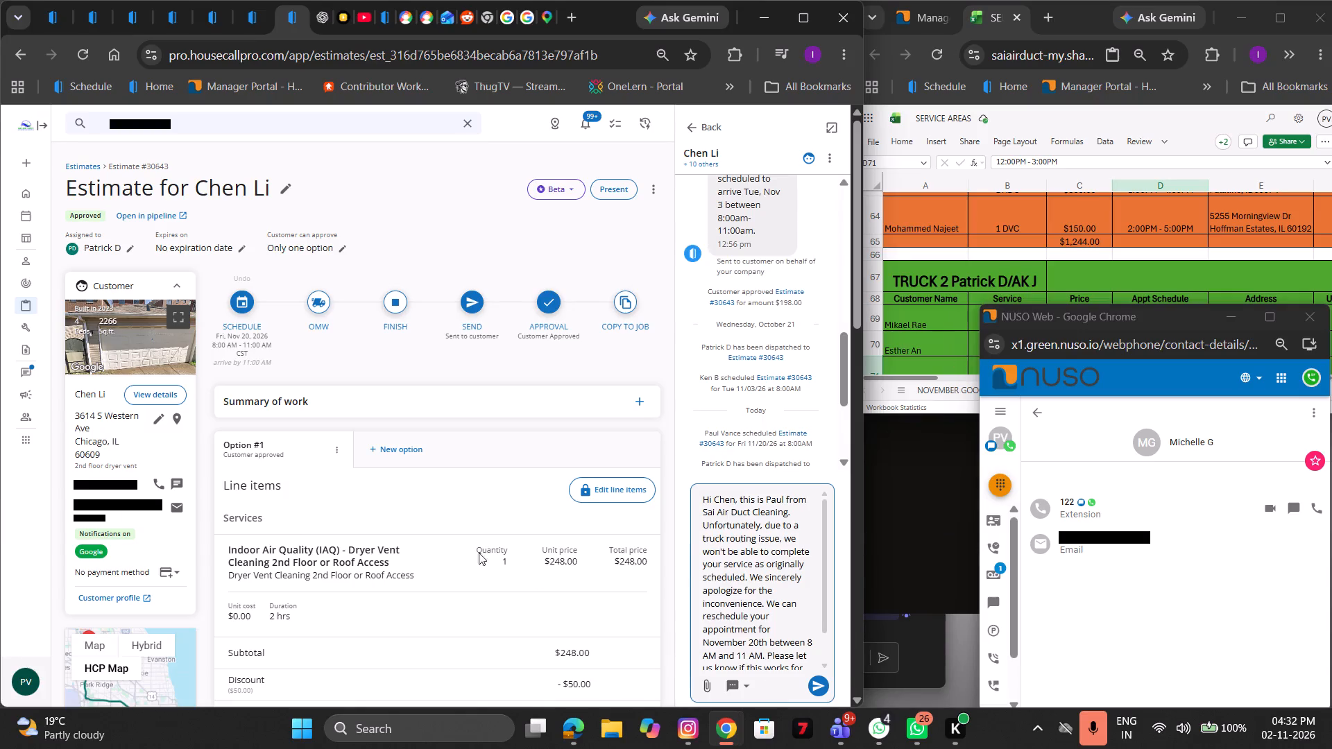
scroll(768, 612, down, 1)
scroll(768, 612, up, 2)
scroll(802, 534, down, 2)
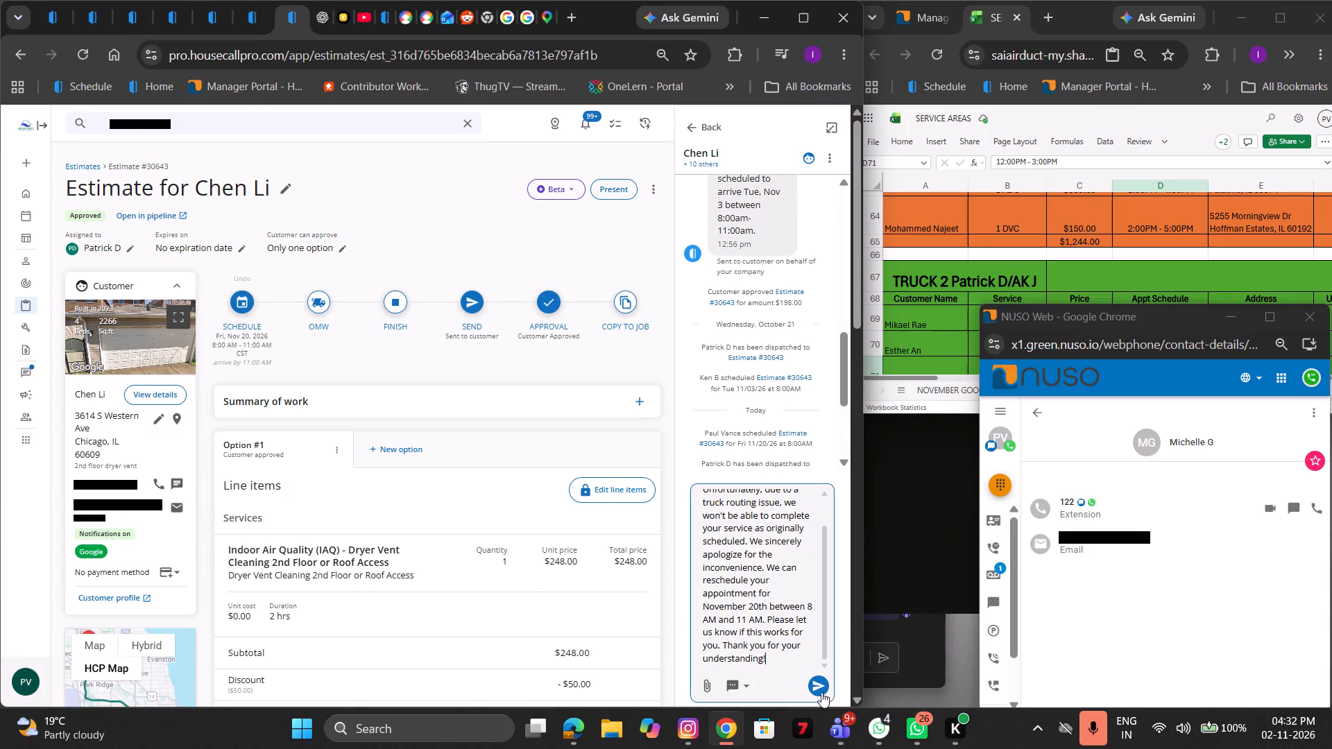
click(814, 677)
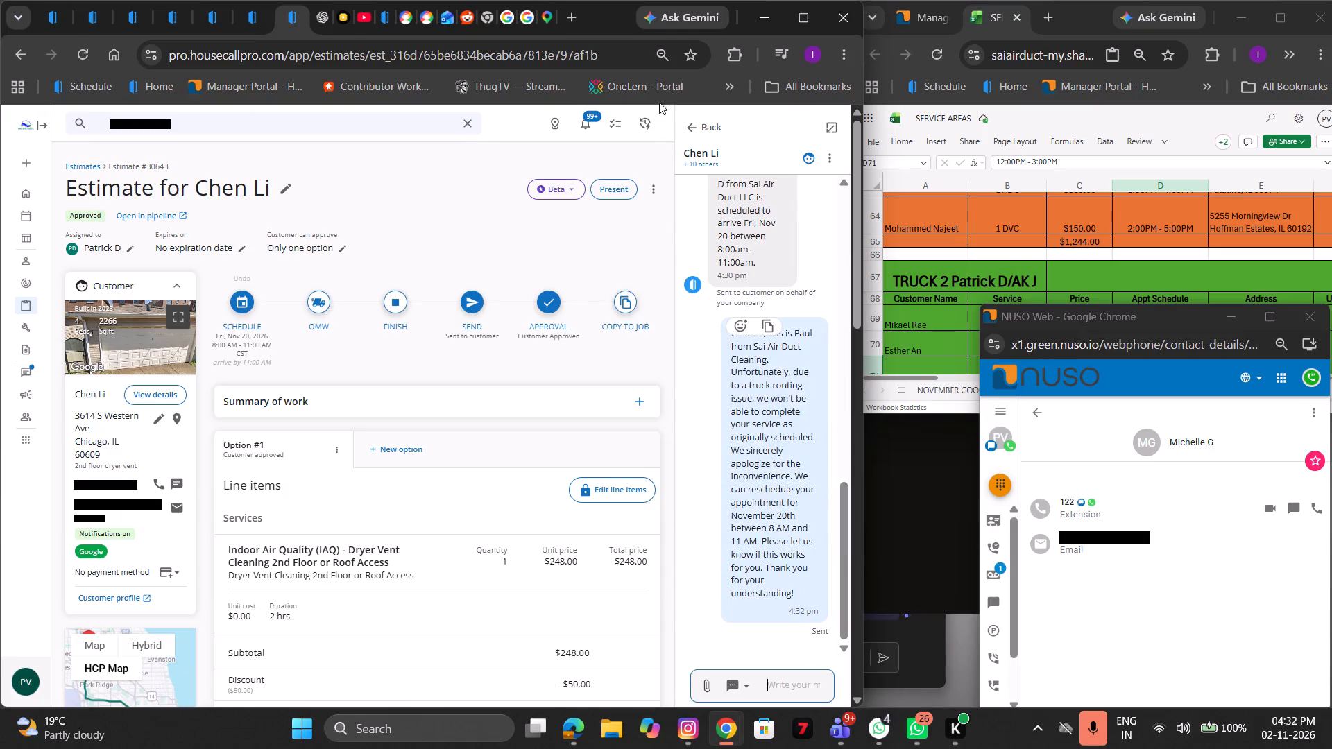
Open bolchal.online in a new tab and maximize the browser window.
click(577, 12)
text(bolc)
click(501, 89)
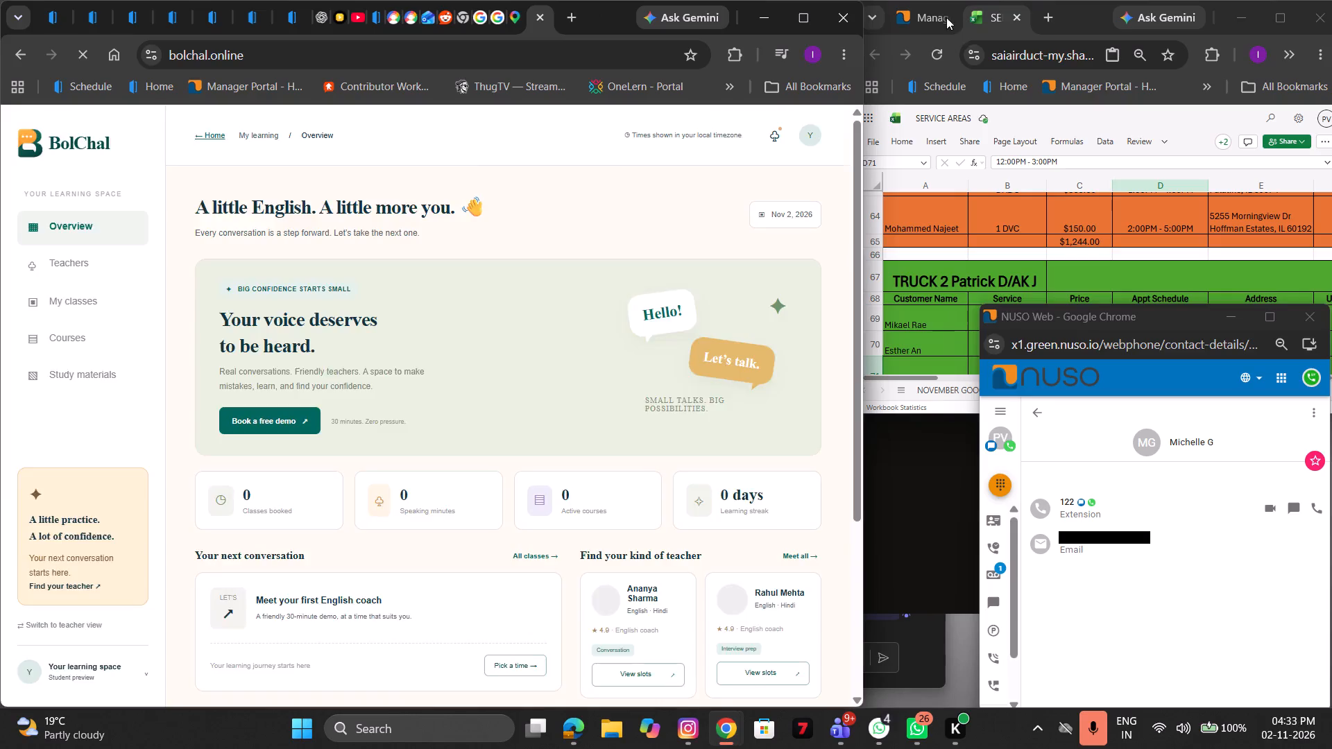
click(793, 22)
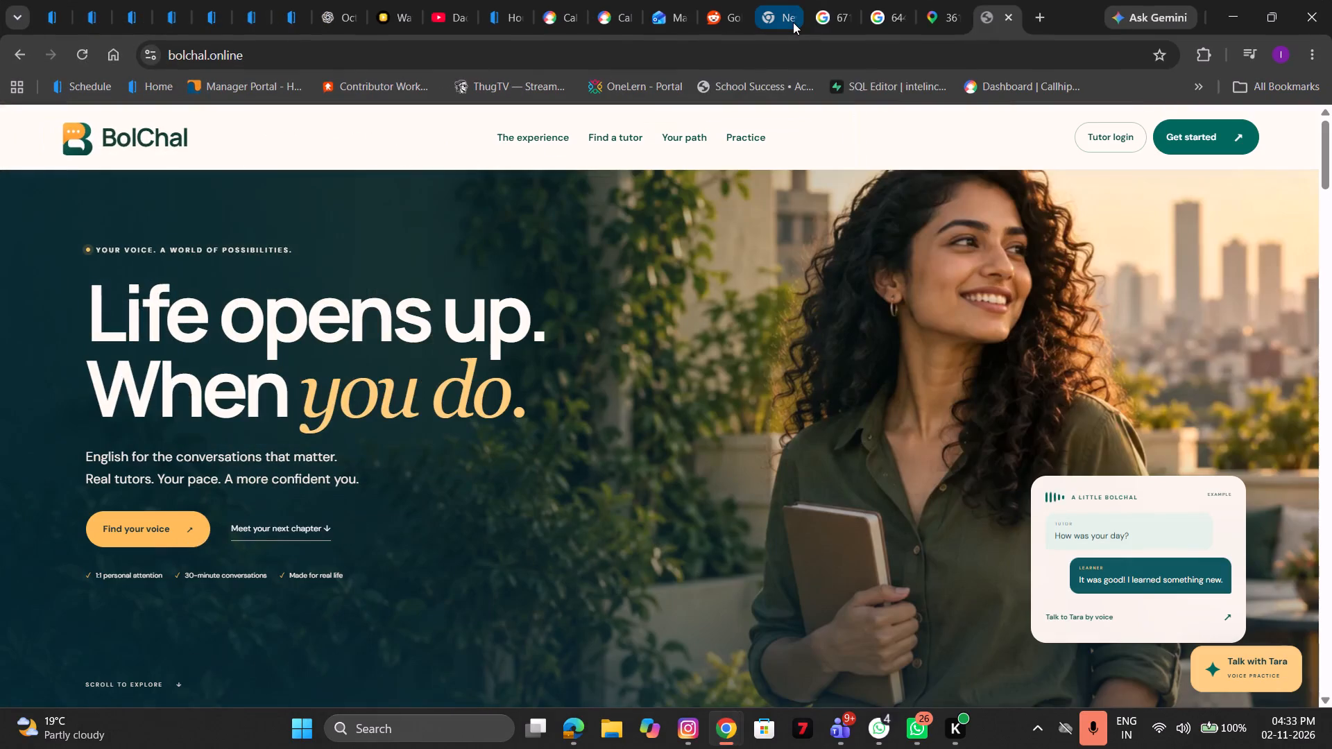
drag(1143, 114, 1254, 38)
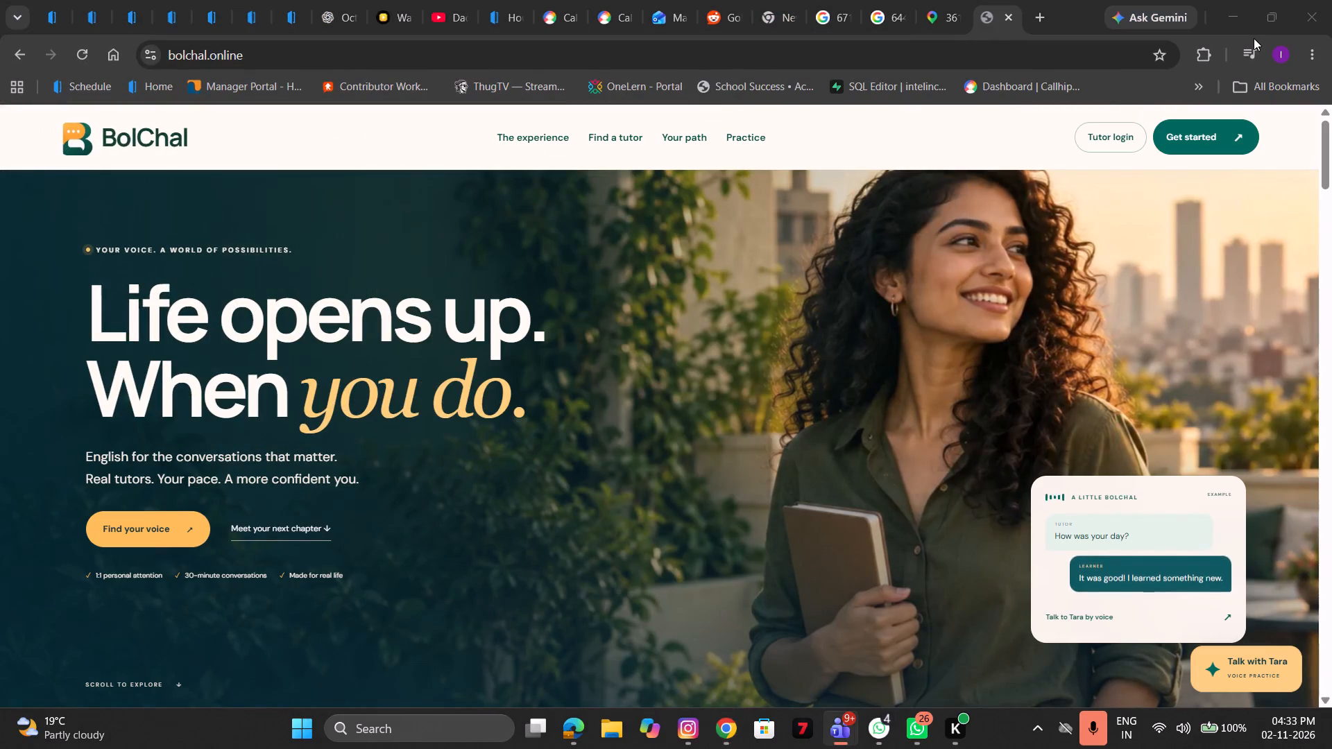
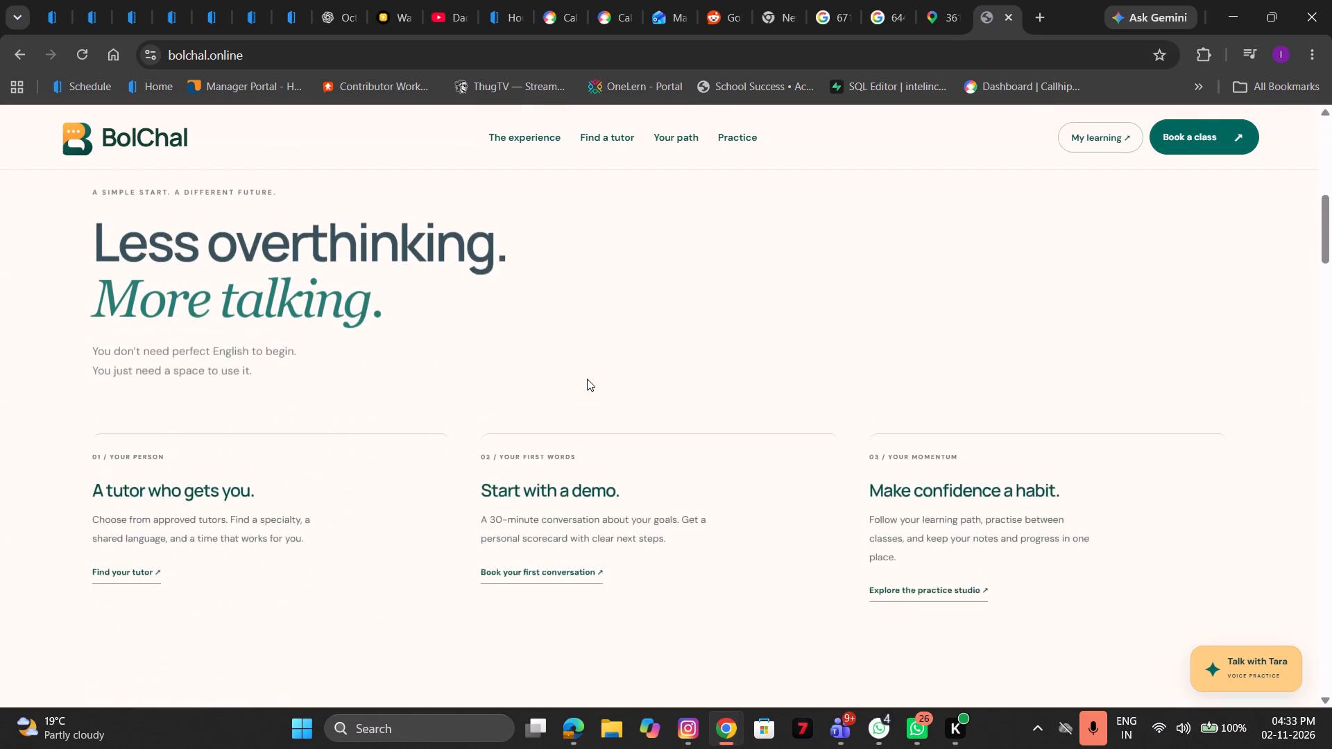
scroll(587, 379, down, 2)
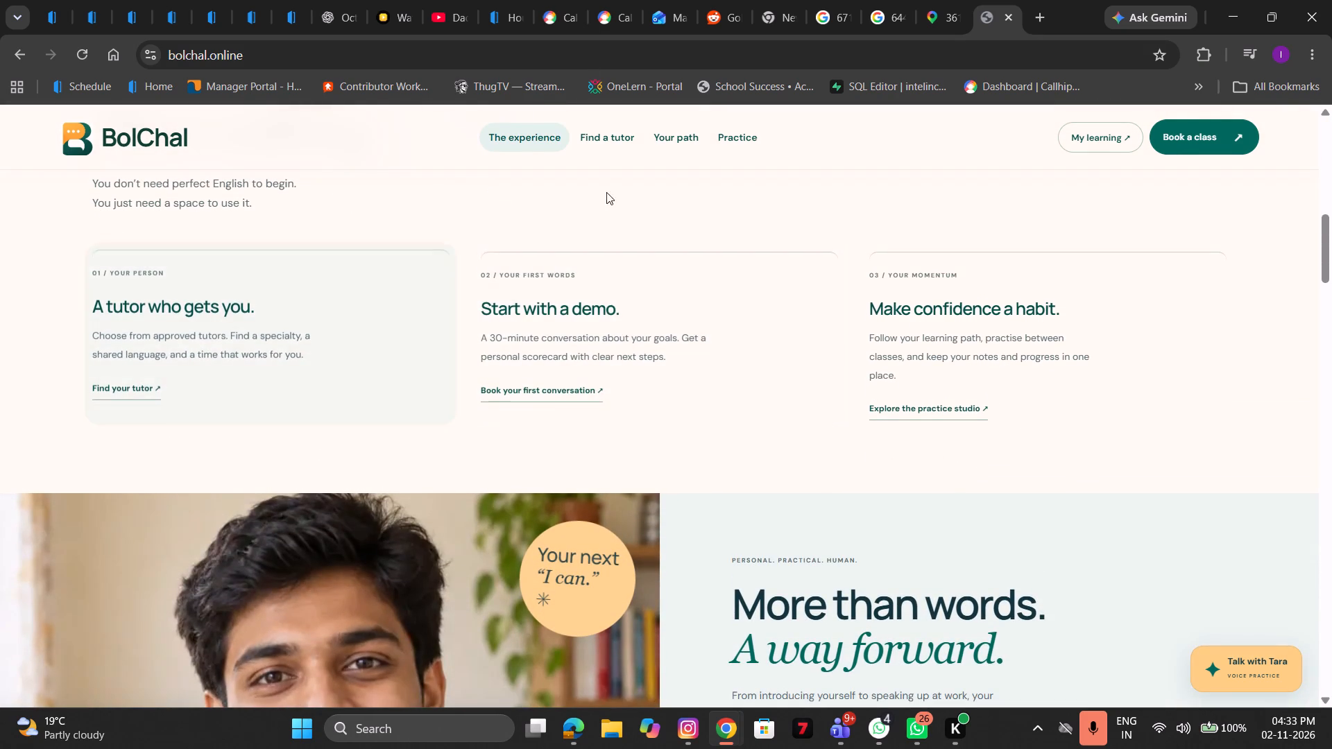